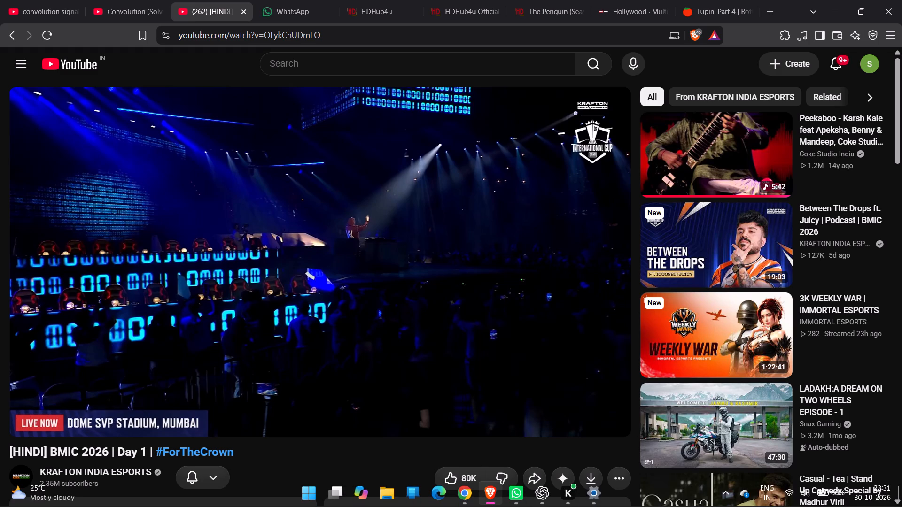
Open the internet speed test page for the connected Wi-Fi network from the system's Wi-Fi controls.
{"action": "left_click", "coordinate": [807, 495]}
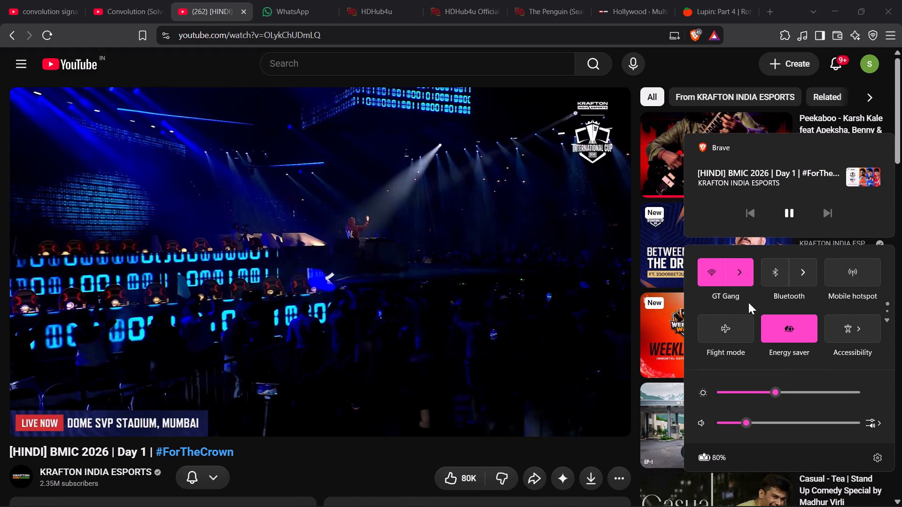
{"action": "left_click", "coordinate": [745, 281]}
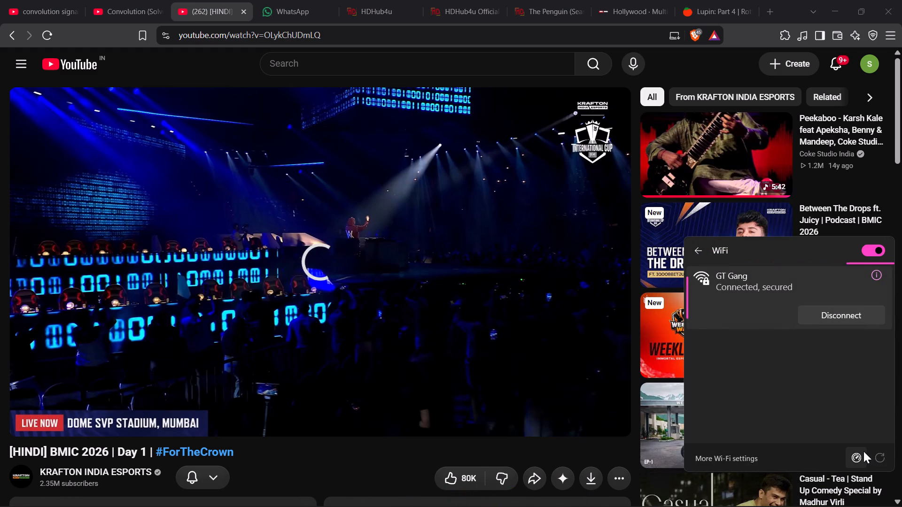
{"action": "left_click", "coordinate": [863, 451]}
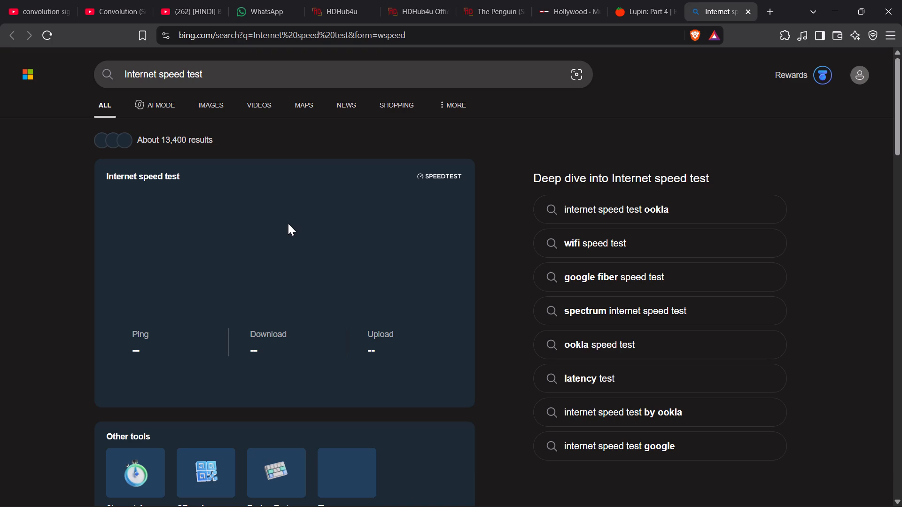
Run the internet speed test on the Bing results page and watch the download measurement.
{"action": "scroll", "coordinate": [288, 223], "scroll_direction": "down", "scroll_amount": 1}
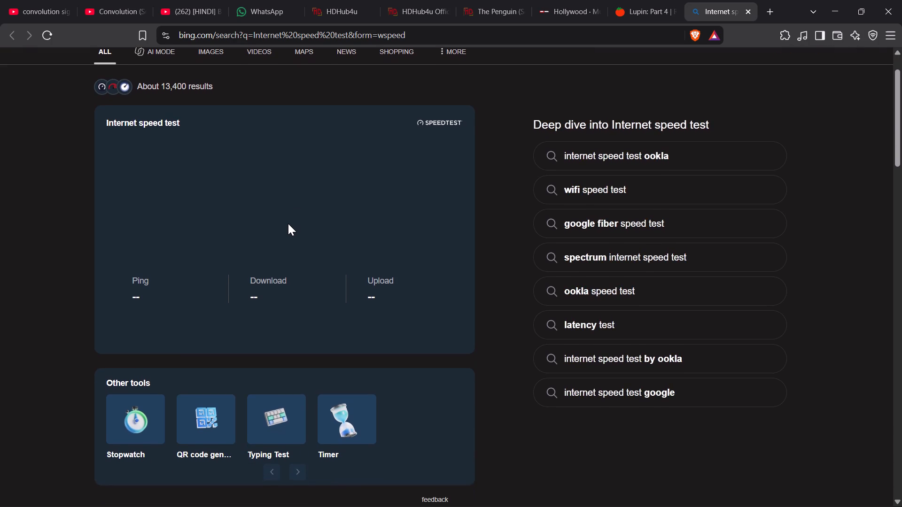
{"action": "scroll", "coordinate": [288, 223], "scroll_direction": "down", "scroll_amount": 3}
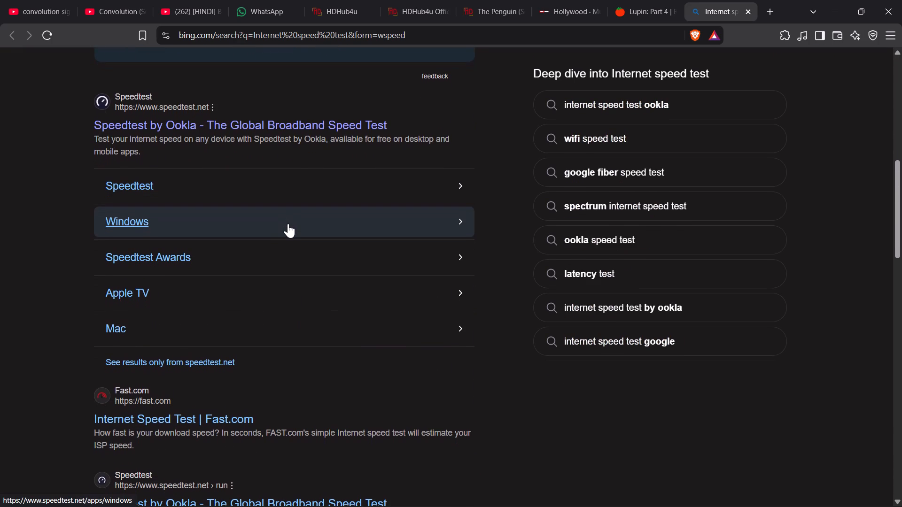
{"action": "scroll", "coordinate": [288, 223], "scroll_direction": "up", "scroll_amount": 11}
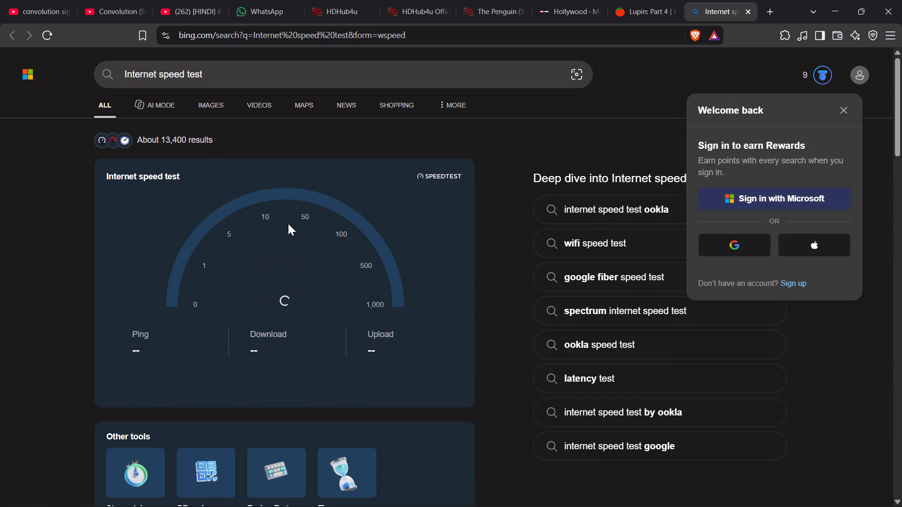
{"action": "scroll", "coordinate": [288, 223], "scroll_direction": "up", "scroll_amount": 2}
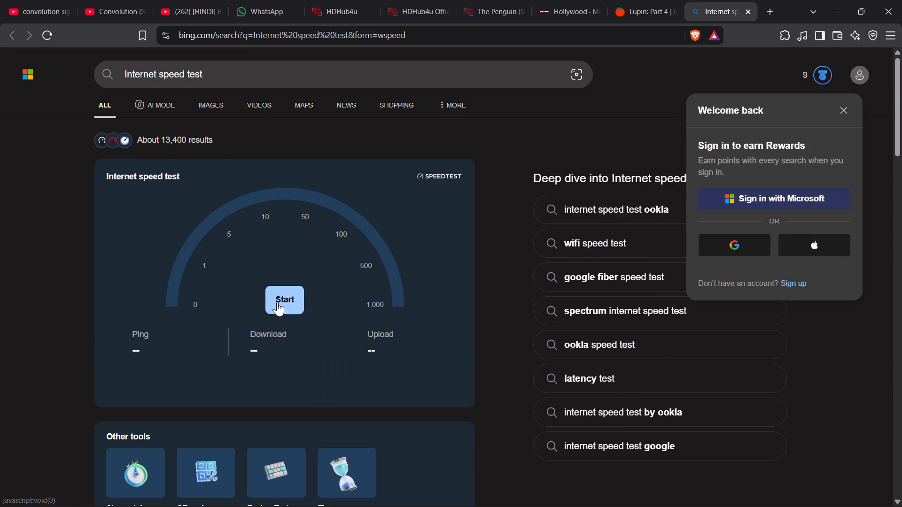
{"action": "left_click", "coordinate": [277, 302]}
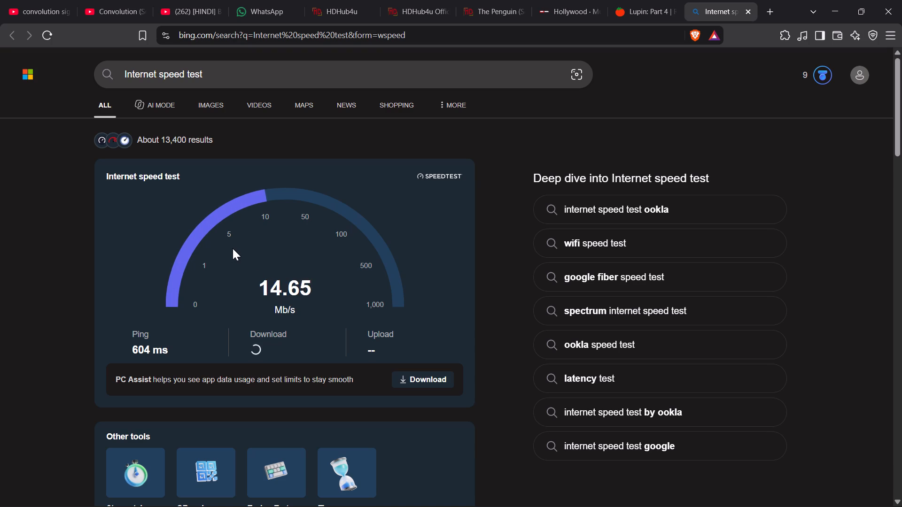
{"action": "scroll", "coordinate": [233, 248], "scroll_direction": "right", "scroll_amount": 2}
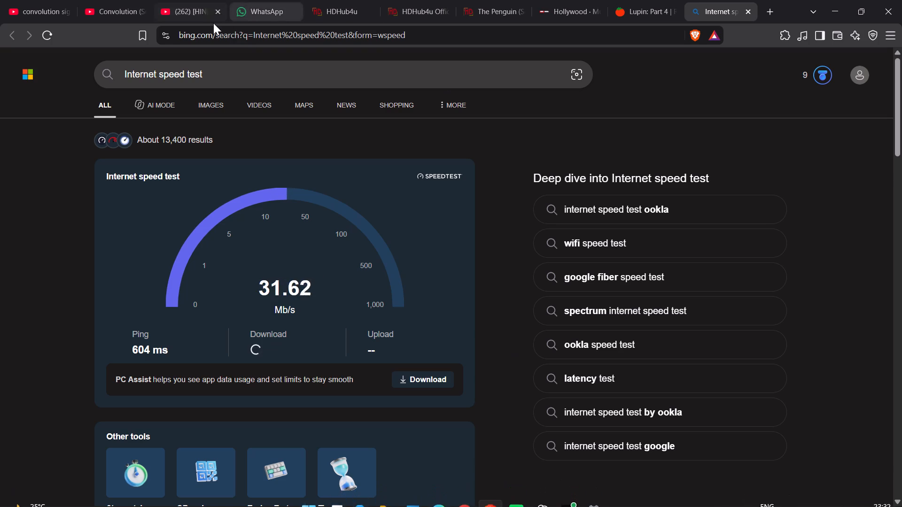
Return to the BMIC 2026 Day 1 video on YouTube, resume playback and change its quality setting.
{"action": "left_click", "coordinate": [192, 16]}
{"action": "left_click", "coordinate": [436, 301]}
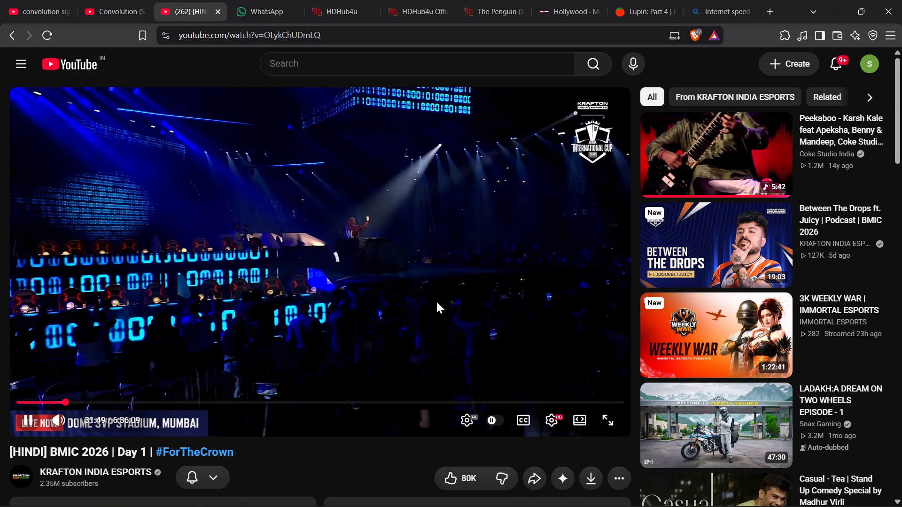
{"action": "left_click", "coordinate": [436, 301]}
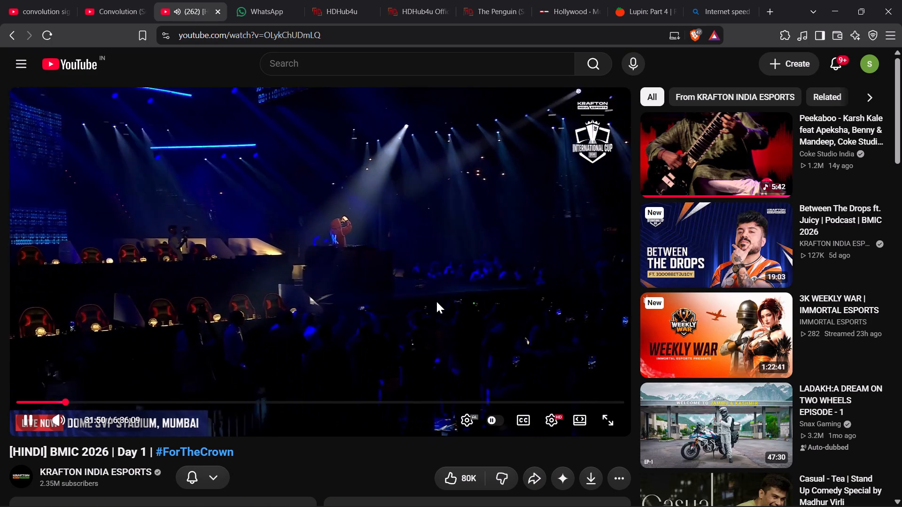
{"action": "left_click", "coordinate": [557, 418]}
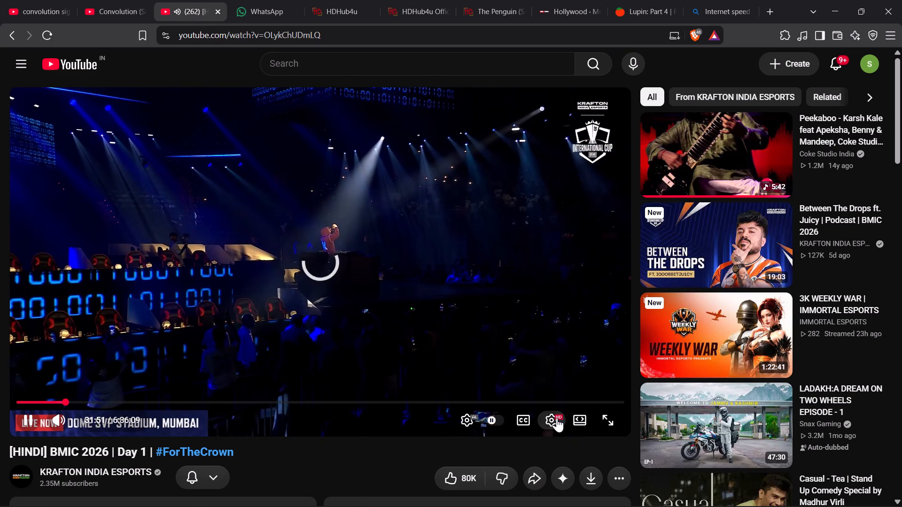
{"action": "left_click", "coordinate": [570, 384]}
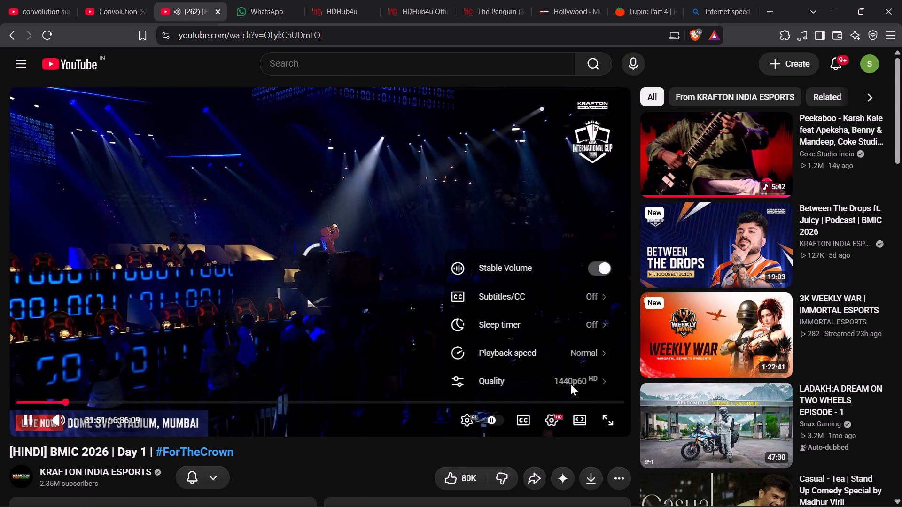
{"action": "left_click", "coordinate": [548, 243]}
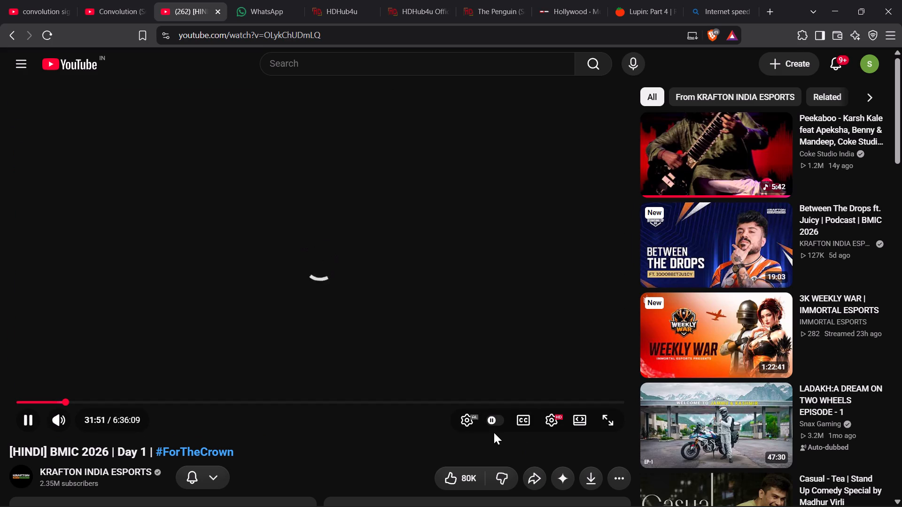
{"action": "left_click", "coordinate": [39, 31]}
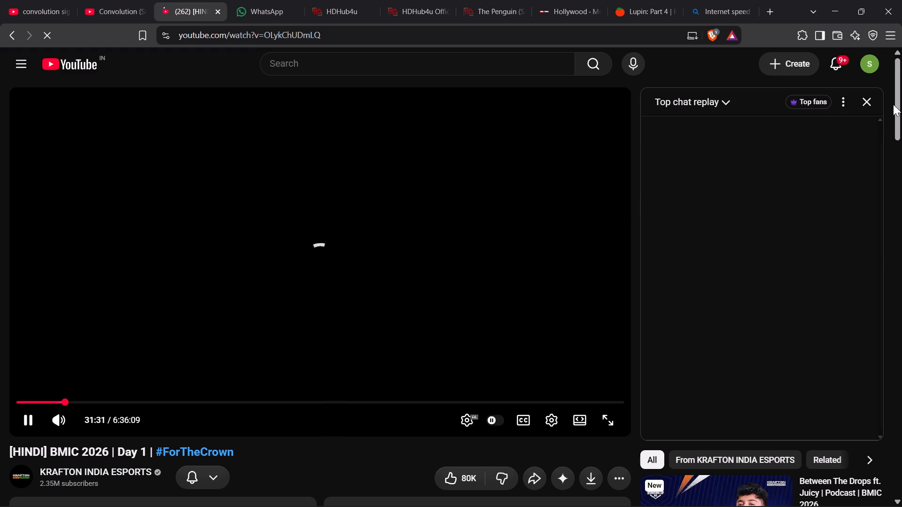
Close the top chat replay beside the BMIC 2026 Day 1 video.
{"action": "left_click", "coordinate": [867, 103]}
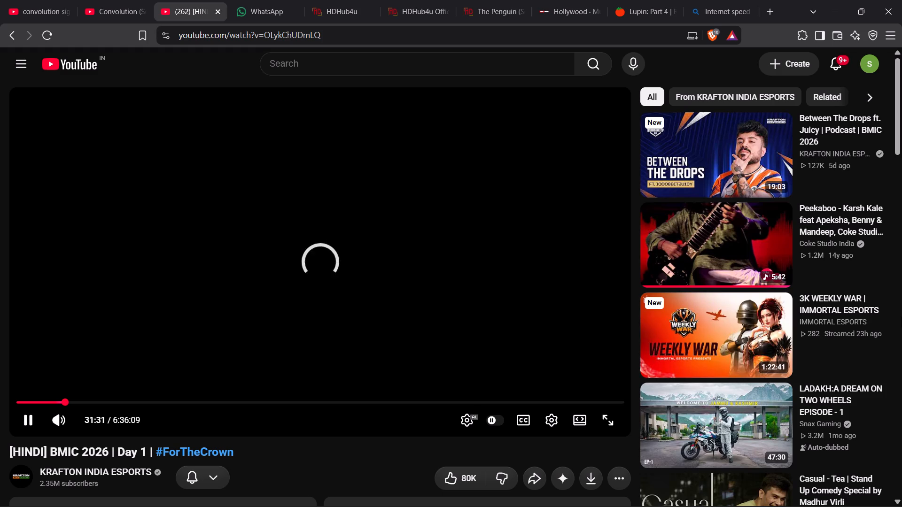
Check the Windows notification list and dismiss it to return to the video page.
{"action": "left_click", "coordinate": [886, 497]}
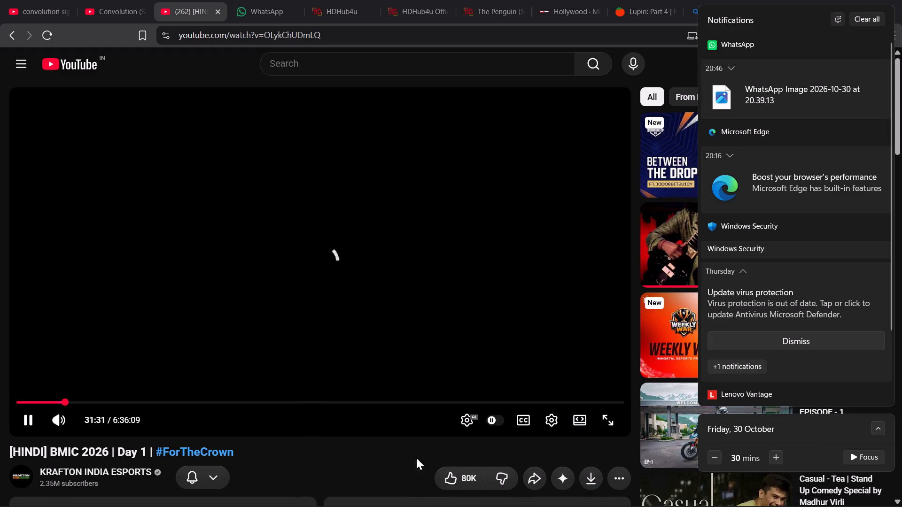
{"action": "left_click", "coordinate": [367, 458]}
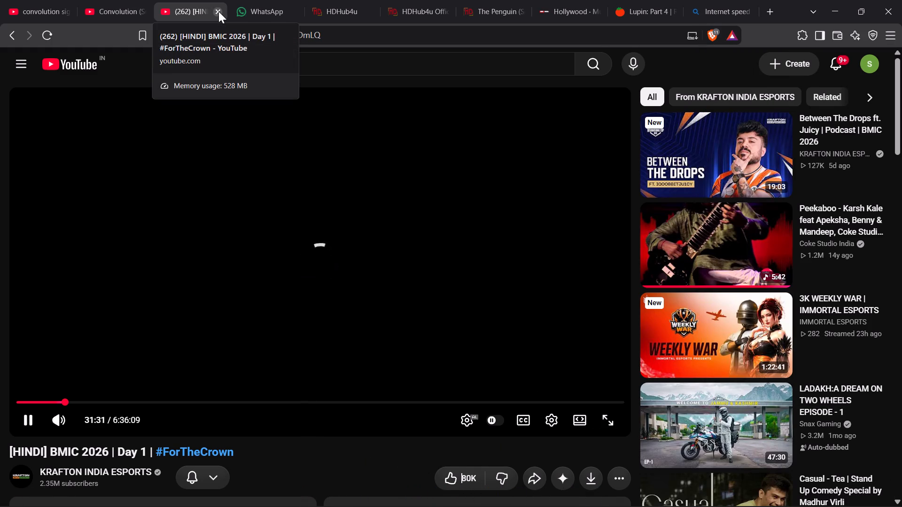
Close the browser window showing the BMIC 2026 Day 1 video.
{"action": "left_click", "coordinate": [901, 0]}
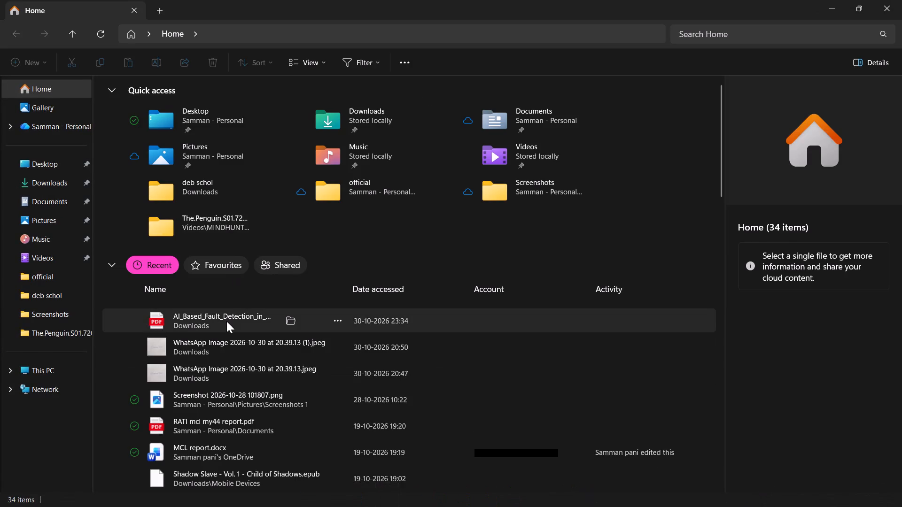
{"action": "double_click", "coordinate": [226, 321]}
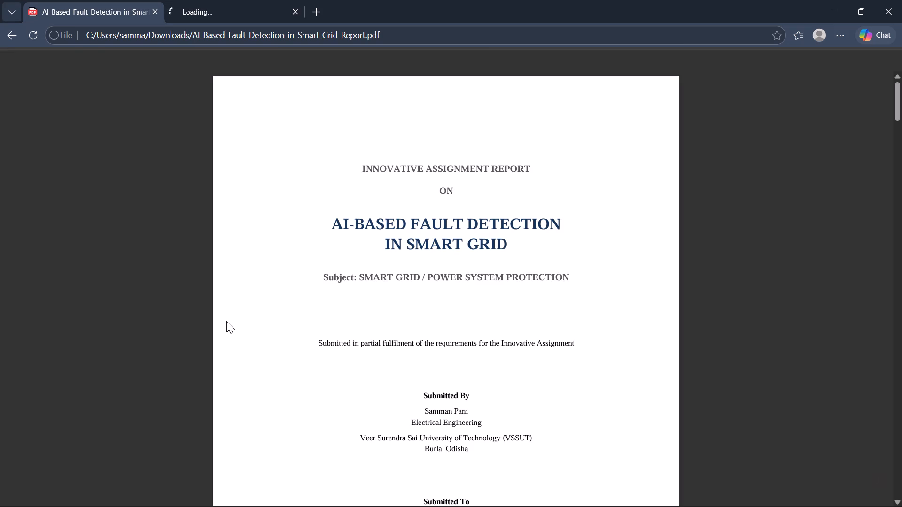
Look through the report from the cover page through all seven pages to the references.
{"action": "scroll", "coordinate": [226, 321], "scroll_direction": "down", "scroll_amount": 4}
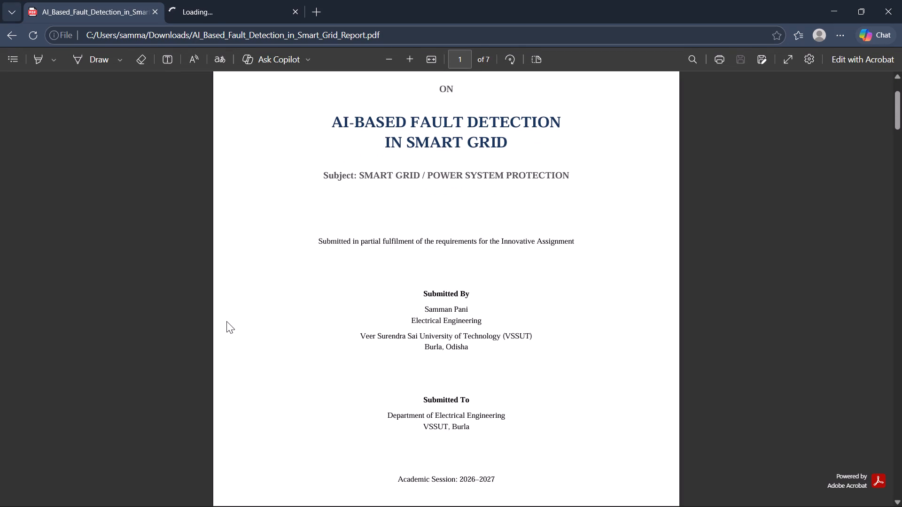
{"action": "scroll", "coordinate": [226, 321], "scroll_direction": "down", "scroll_amount": 5}
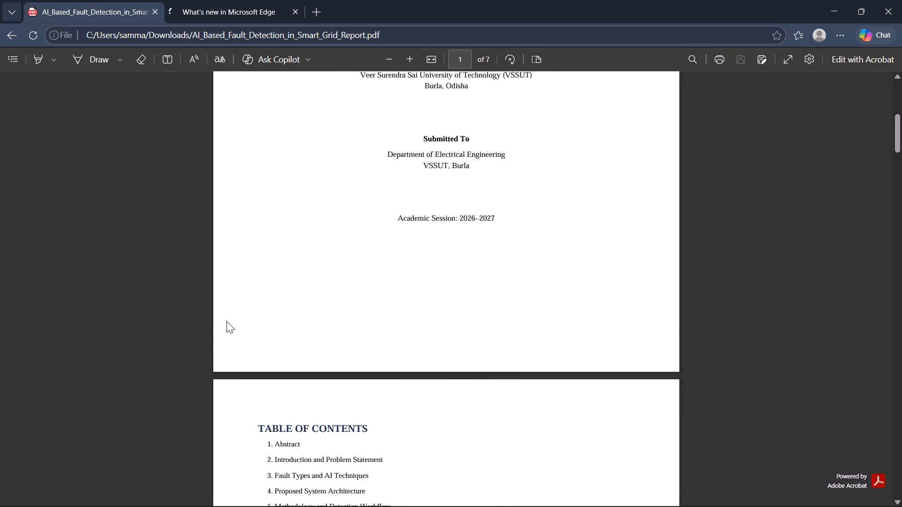
{"action": "scroll", "coordinate": [226, 321], "scroll_direction": "down", "scroll_amount": 6}
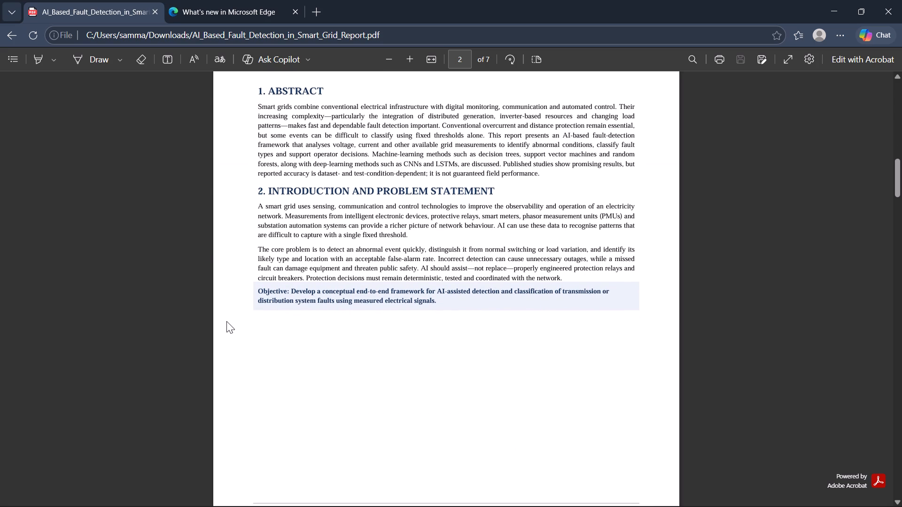
{"action": "scroll", "coordinate": [226, 321], "scroll_direction": "down", "scroll_amount": 5}
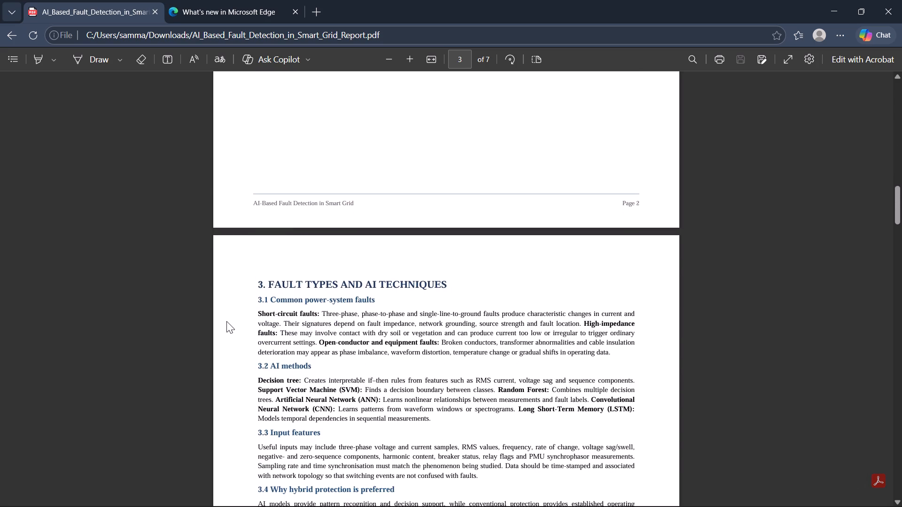
{"action": "scroll", "coordinate": [226, 321], "scroll_direction": "down", "scroll_amount": 6}
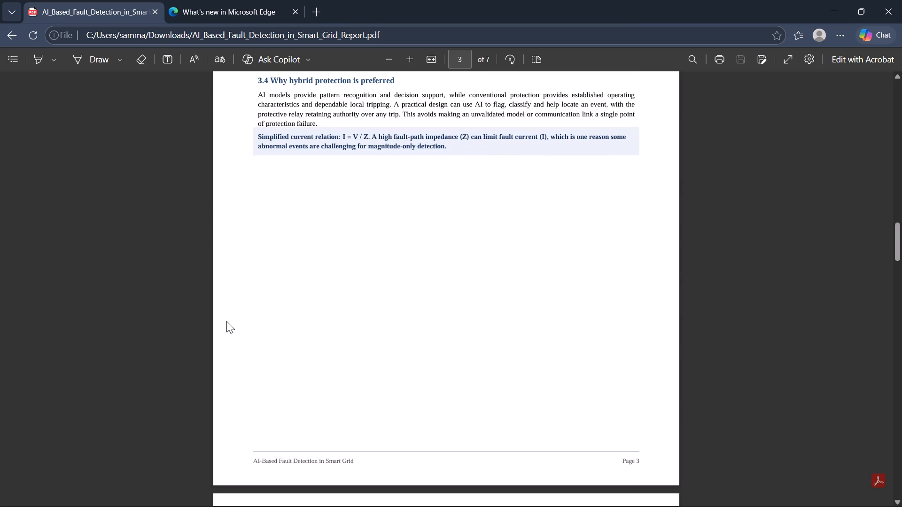
{"action": "scroll", "coordinate": [226, 321], "scroll_direction": "down", "scroll_amount": 7}
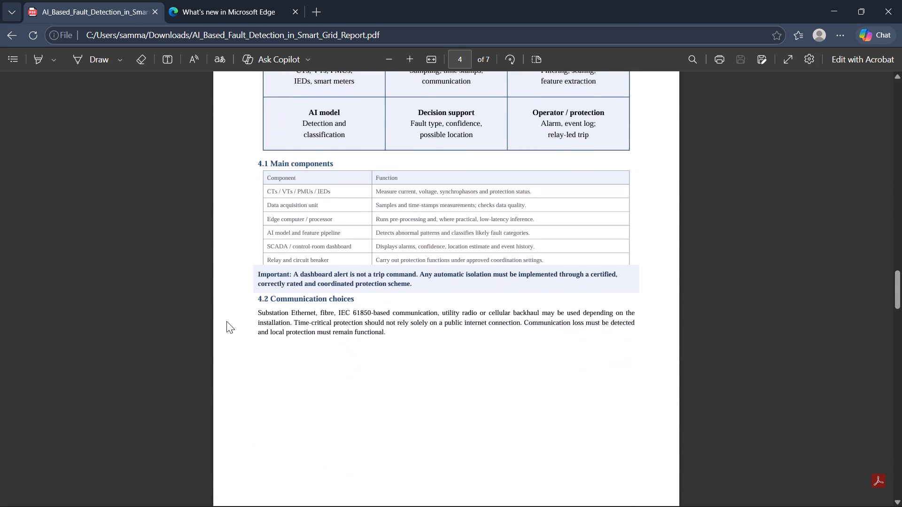
{"action": "scroll", "coordinate": [226, 321], "scroll_direction": "down", "scroll_amount": 8}
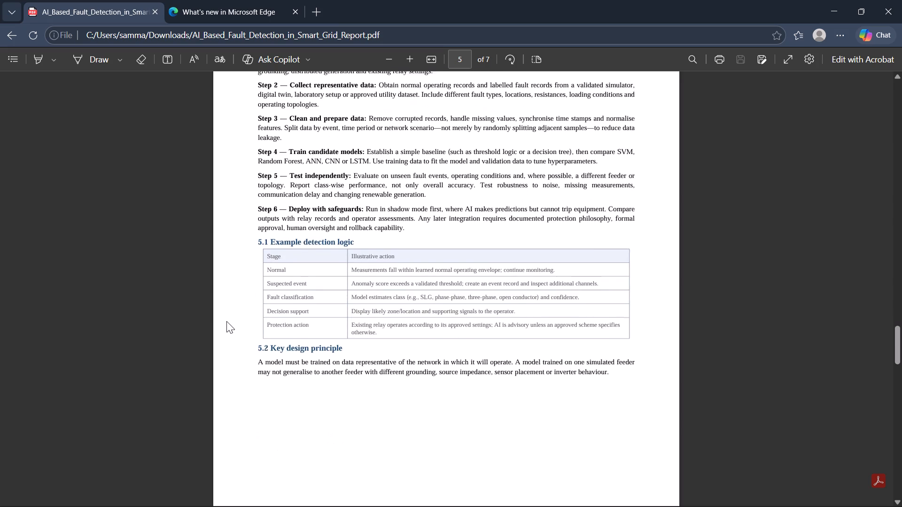
{"action": "scroll", "coordinate": [226, 321], "scroll_direction": "down", "scroll_amount": 10}
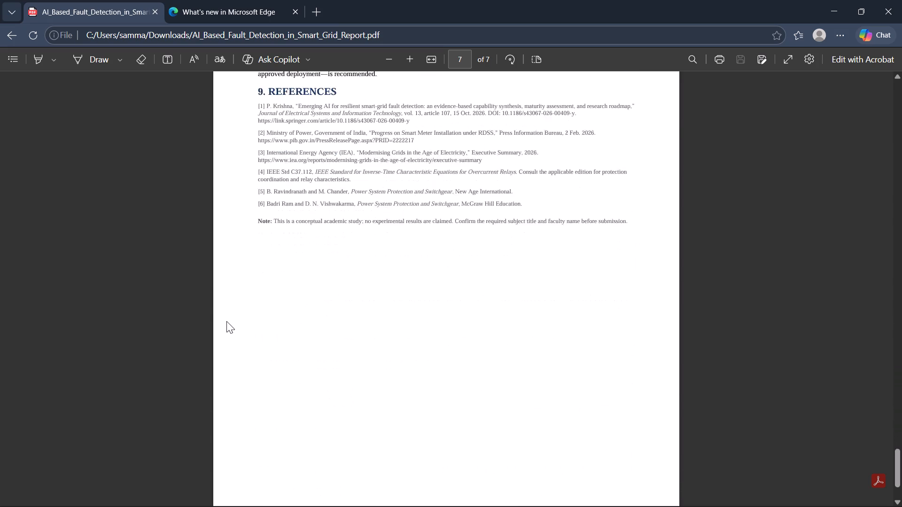
{"action": "scroll", "coordinate": [226, 321], "scroll_direction": "down", "scroll_amount": 2}
Examine the Conclusion and References on page 7 up close, and look back over the layout of the preceding pages.
{"action": "scroll", "coordinate": [226, 321], "scroll_direction": "up", "scroll_amount": 1}
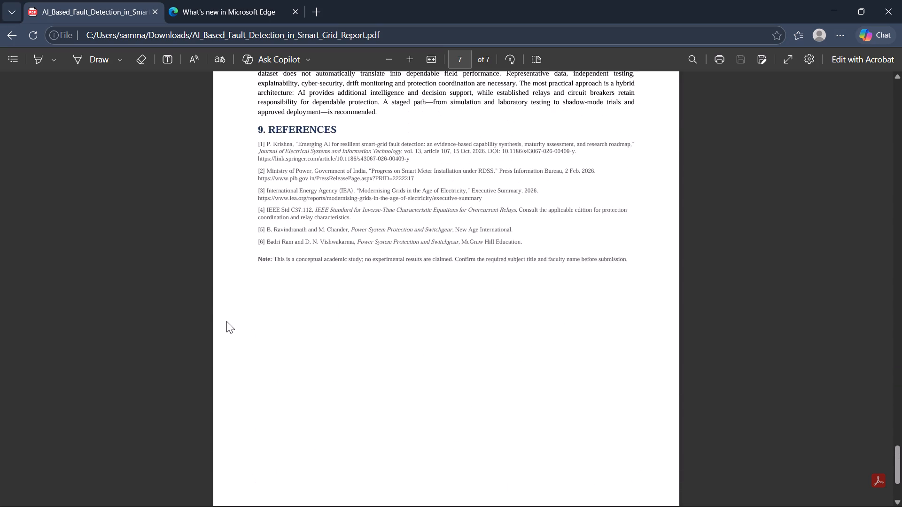
{"action": "scroll", "coordinate": [226, 321], "scroll_direction": "up", "scroll_amount": 3}
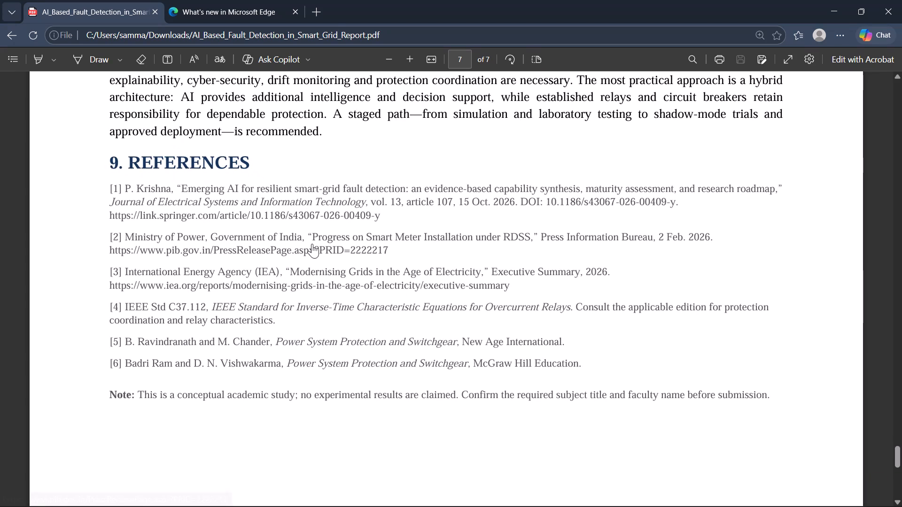
{"action": "scroll", "coordinate": [312, 244], "scroll_direction": "up", "scroll_amount": 4}
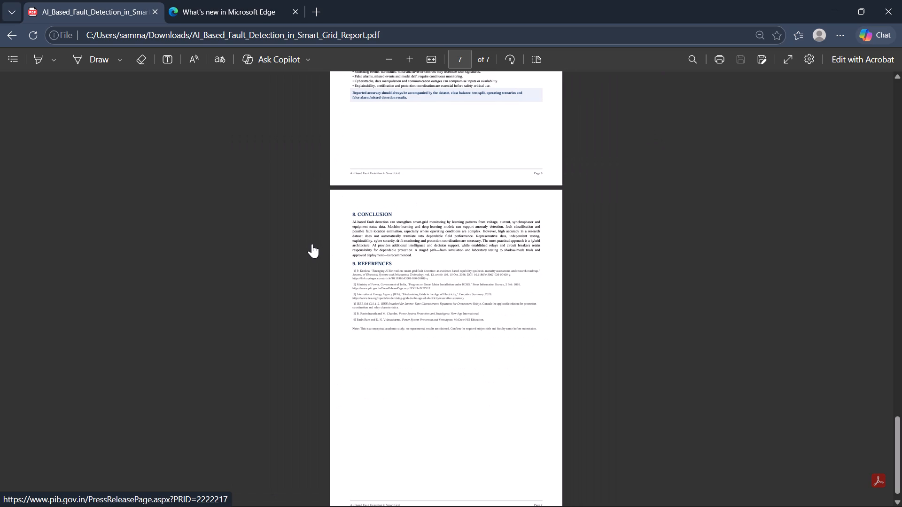
{"action": "scroll", "coordinate": [394, 238], "scroll_direction": "up", "scroll_amount": 5}
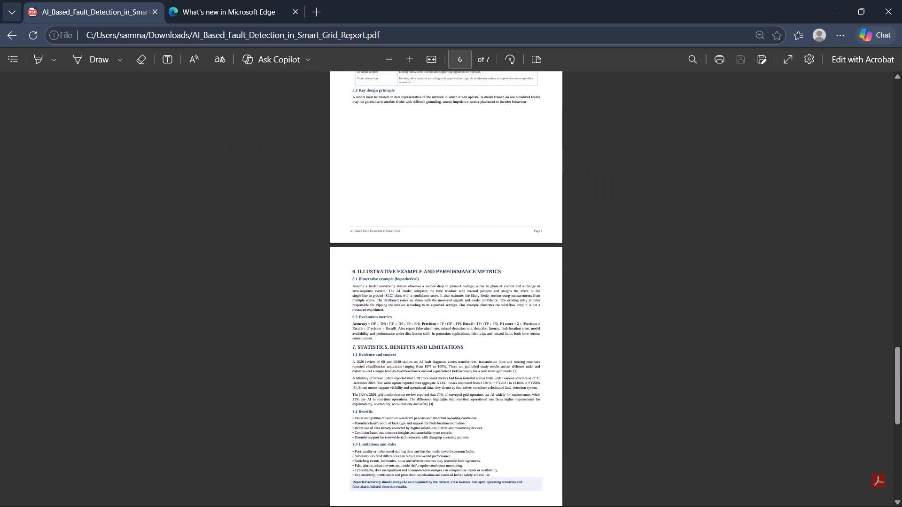
{"action": "scroll", "coordinate": [394, 236], "scroll_direction": "up", "scroll_amount": 10}
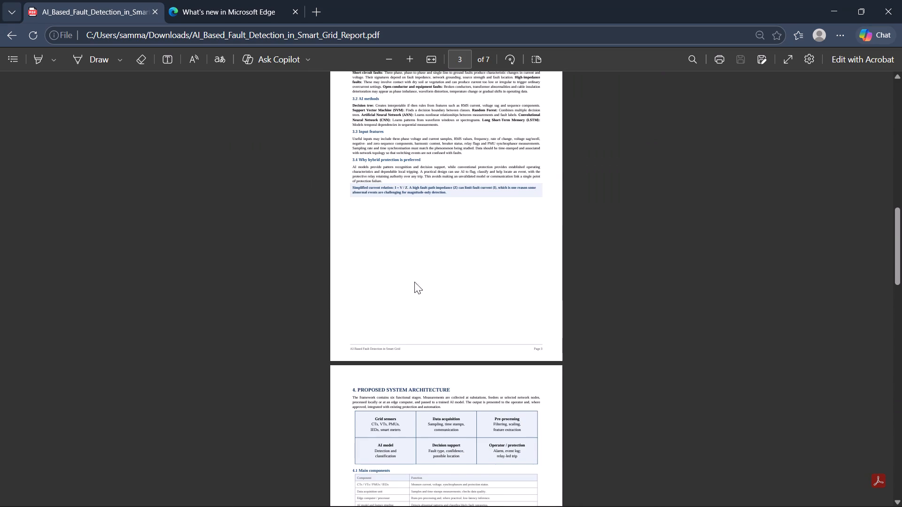
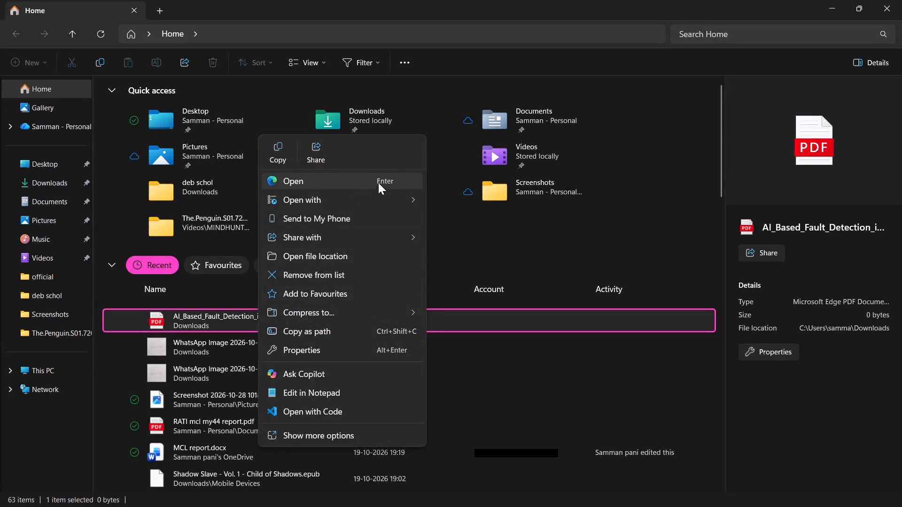
Open the AI_Based_Fault_Detection_in_Smart_Grid report PDF with Word, choosing Word as the app to always use for .pdf files.
{"action": "left_click", "coordinate": [372, 203]}
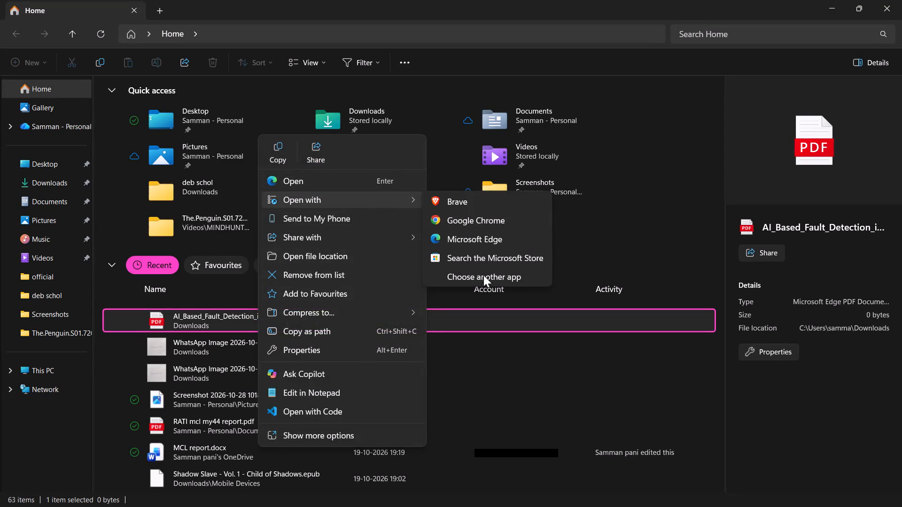
{"action": "left_click", "coordinate": [481, 279]}
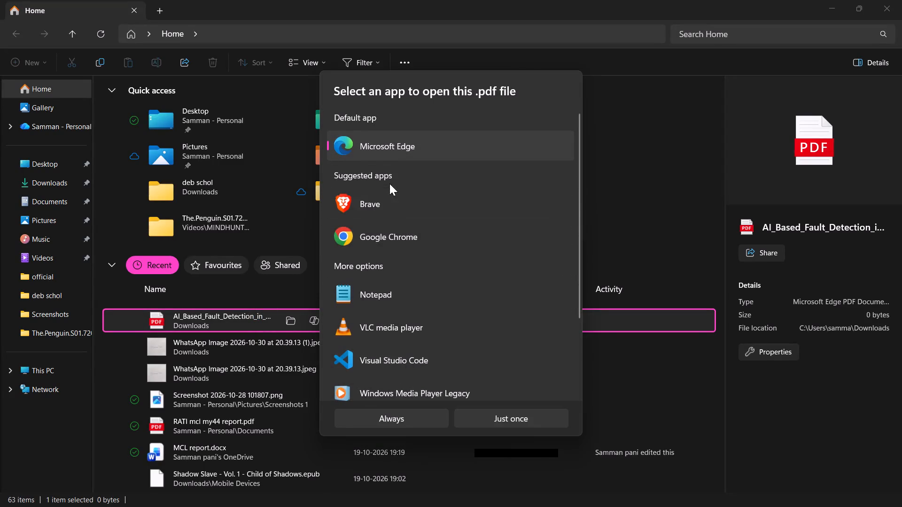
{"action": "scroll", "coordinate": [406, 350], "scroll_direction": "down", "scroll_amount": 3}
{"action": "left_click", "coordinate": [403, 315]}
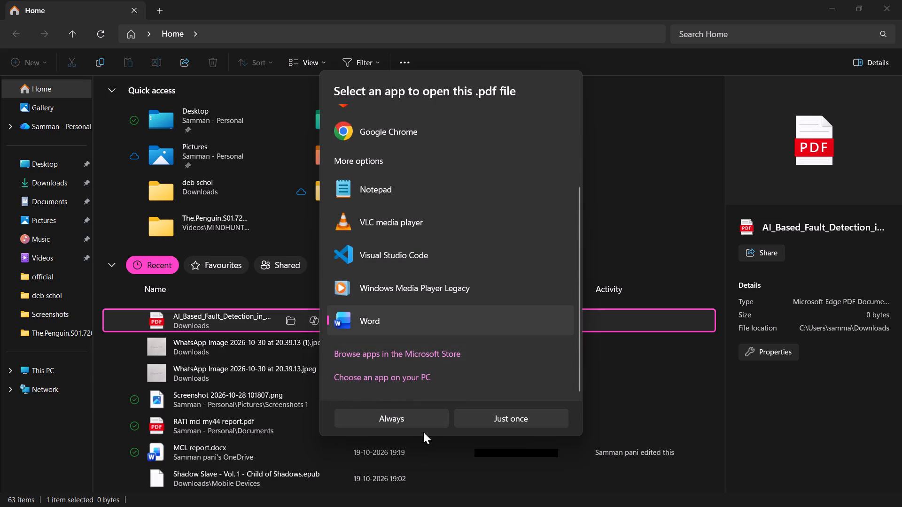
{"action": "left_click", "coordinate": [416, 419]}
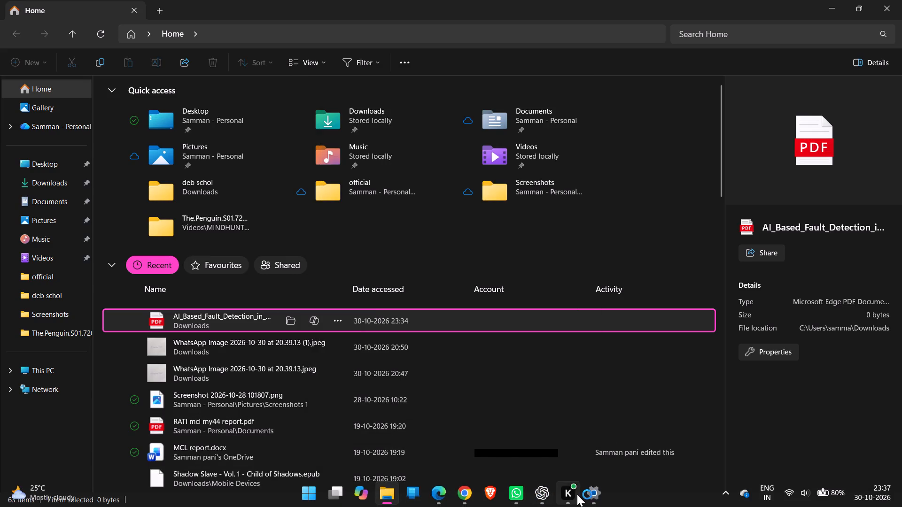
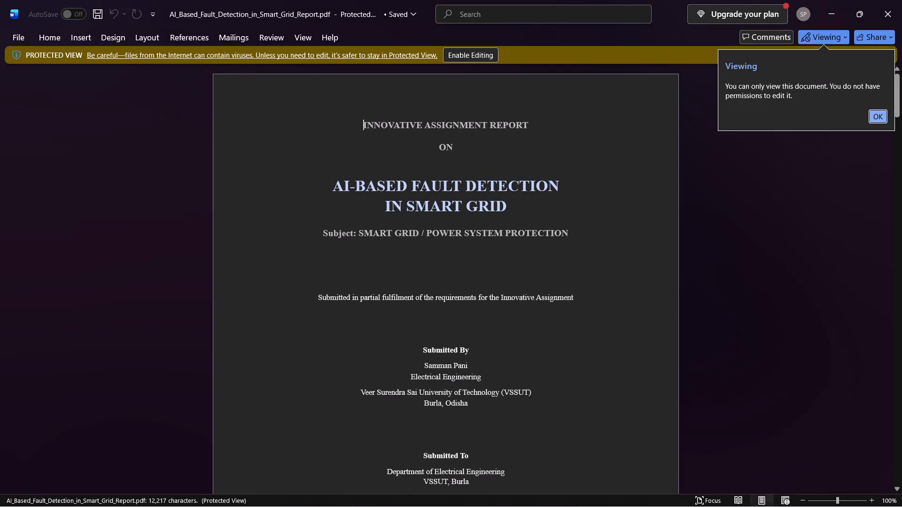
Enable editing of the report PDF and accept its conversion to an editable Word document.
{"action": "left_click", "coordinate": [479, 60]}
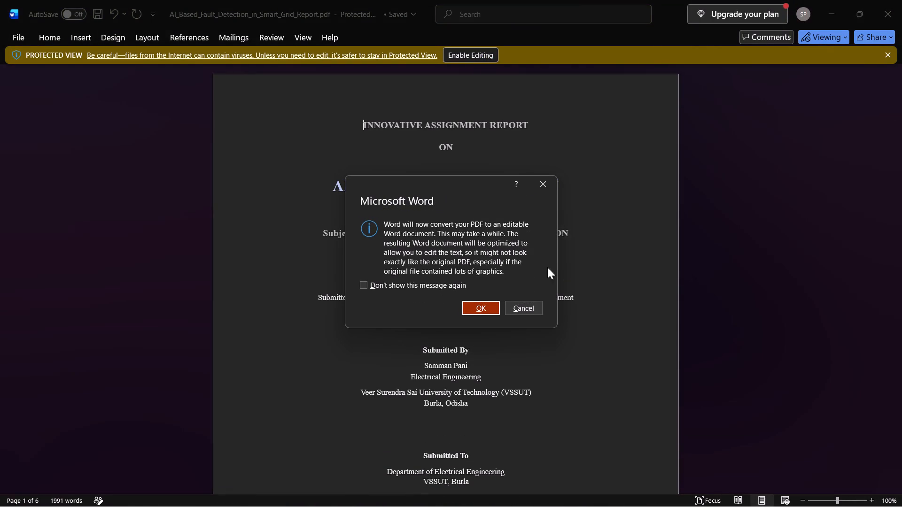
{"action": "left_click", "coordinate": [474, 309]}
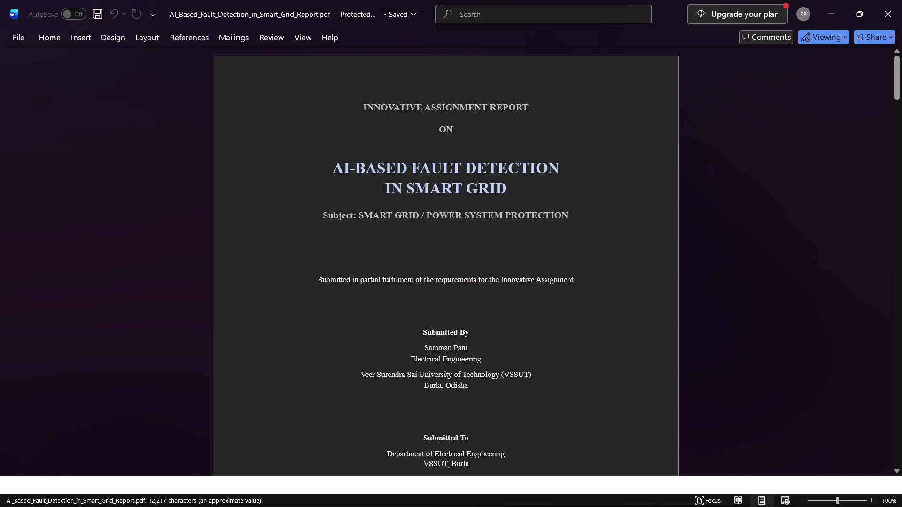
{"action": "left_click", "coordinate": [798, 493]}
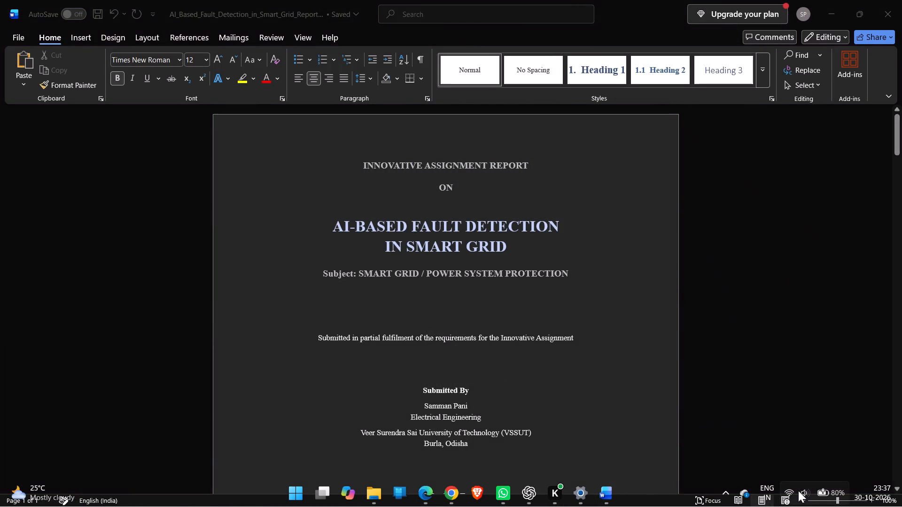
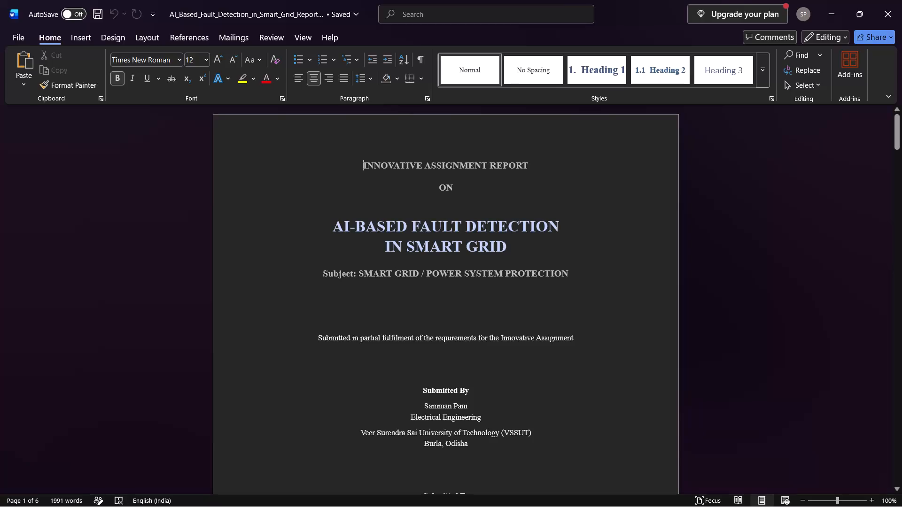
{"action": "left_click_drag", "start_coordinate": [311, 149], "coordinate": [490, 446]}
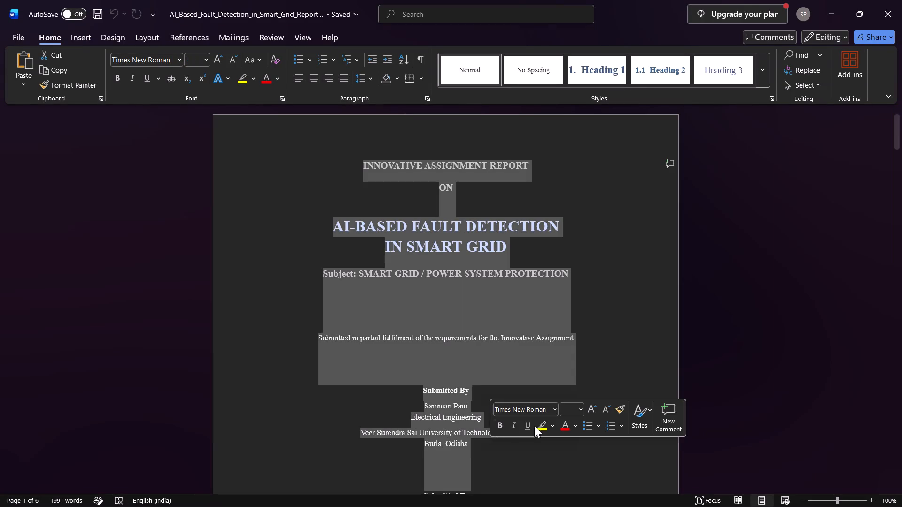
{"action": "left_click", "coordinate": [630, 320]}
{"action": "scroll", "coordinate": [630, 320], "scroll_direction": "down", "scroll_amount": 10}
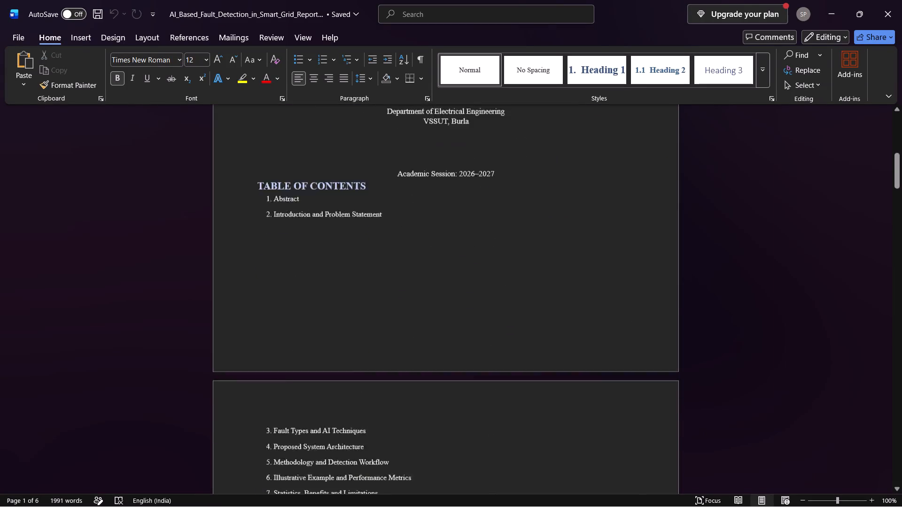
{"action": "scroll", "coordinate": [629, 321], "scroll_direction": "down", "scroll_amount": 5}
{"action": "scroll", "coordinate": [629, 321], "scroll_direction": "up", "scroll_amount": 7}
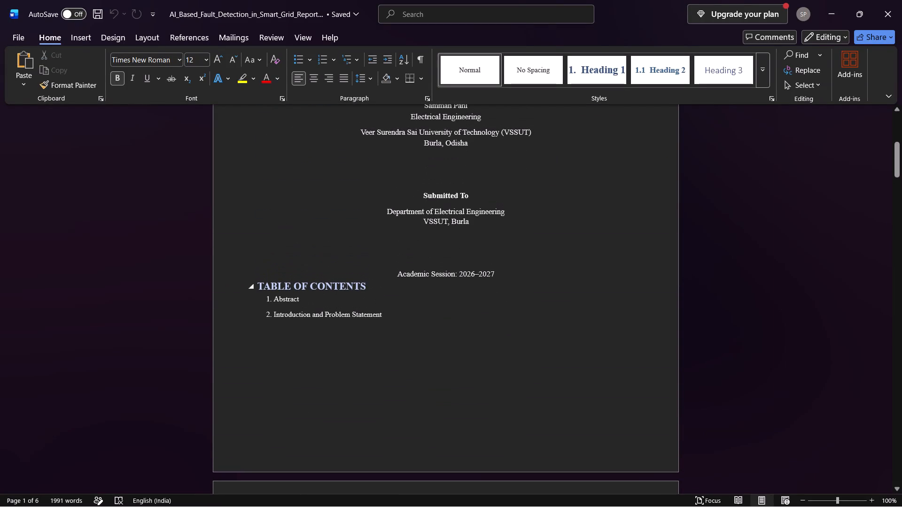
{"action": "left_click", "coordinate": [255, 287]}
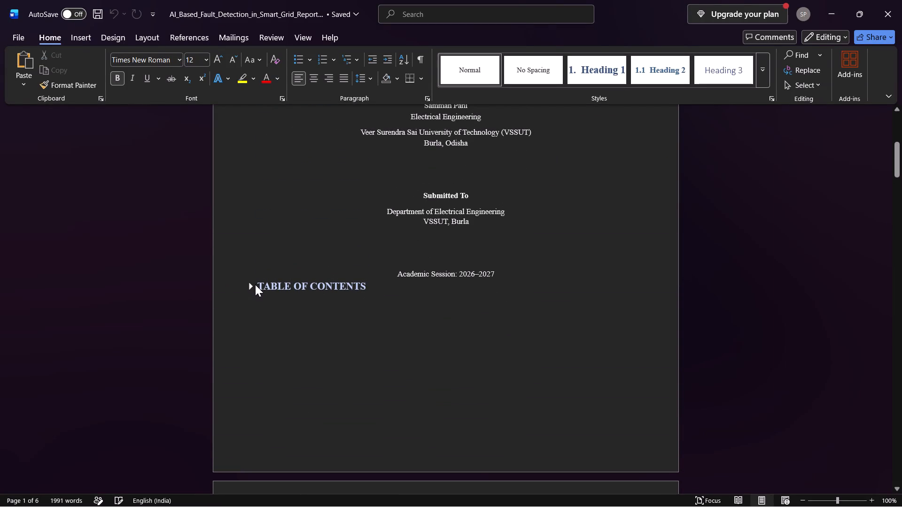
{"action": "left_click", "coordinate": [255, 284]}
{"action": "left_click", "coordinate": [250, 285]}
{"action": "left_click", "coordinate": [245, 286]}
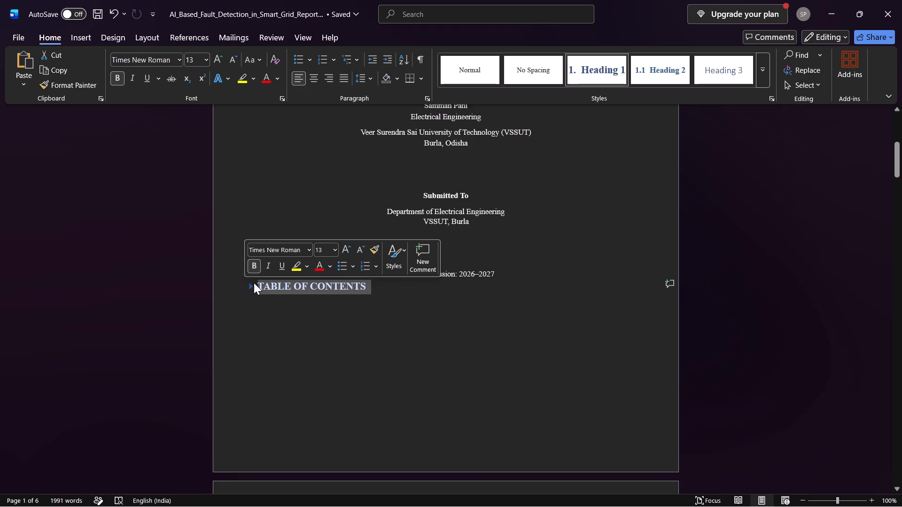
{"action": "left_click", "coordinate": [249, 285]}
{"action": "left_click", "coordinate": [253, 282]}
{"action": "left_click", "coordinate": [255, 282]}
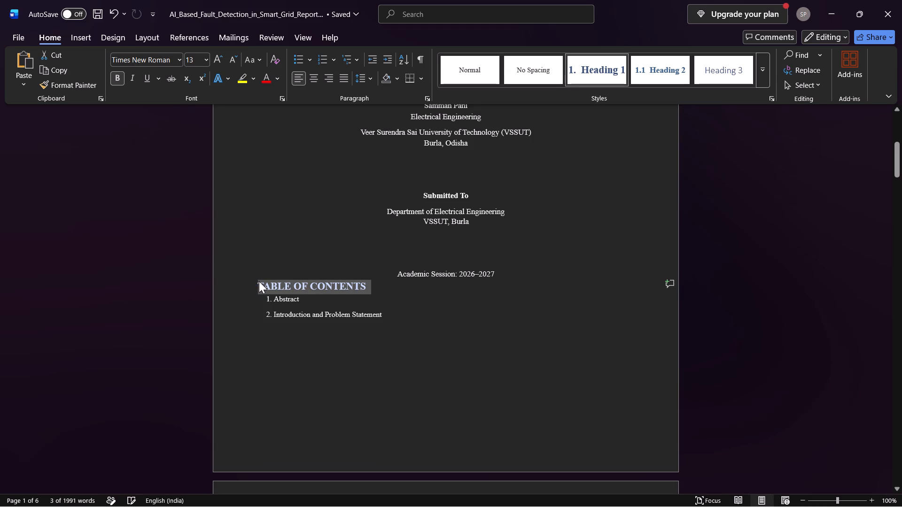
Insert two empty paragraphs before the TABLE OF CONTENTS heading to push it onto page 2.
{"action": "left_click", "coordinate": [259, 281]}
{"action": "key", "text": "Return"}
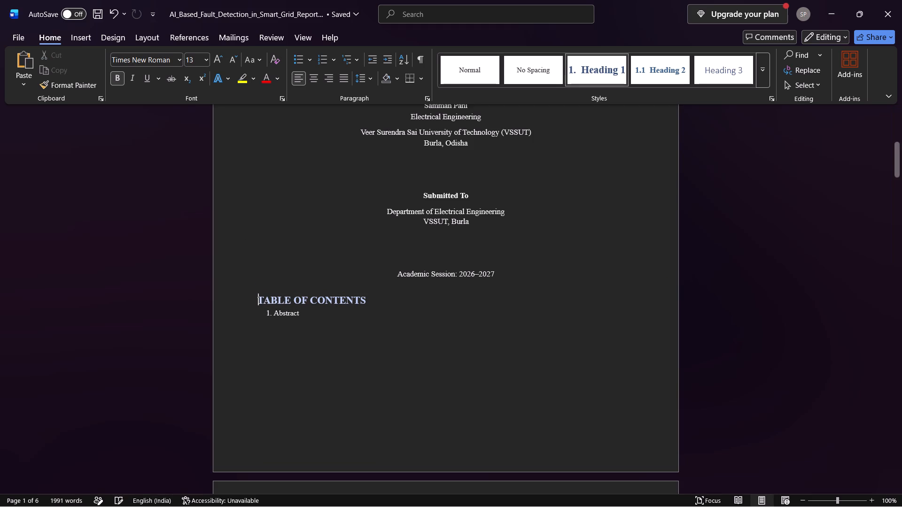
{"action": "key", "text": "Return"}
Try to apply Times New Roman to everything from the TABLE OF CONTENTS heading to the document's end, and set its font size to 12.
{"action": "scroll", "coordinate": [342, 293], "scroll_direction": "down", "scroll_amount": 5}
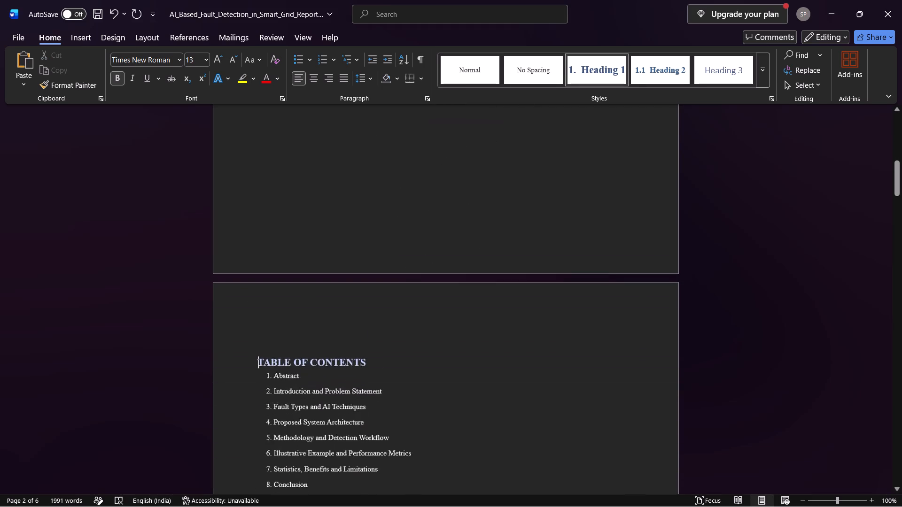
{"action": "scroll", "coordinate": [342, 293], "scroll_direction": "down", "scroll_amount": 7}
{"action": "scroll", "coordinate": [342, 293], "scroll_direction": "up", "scroll_amount": 3}
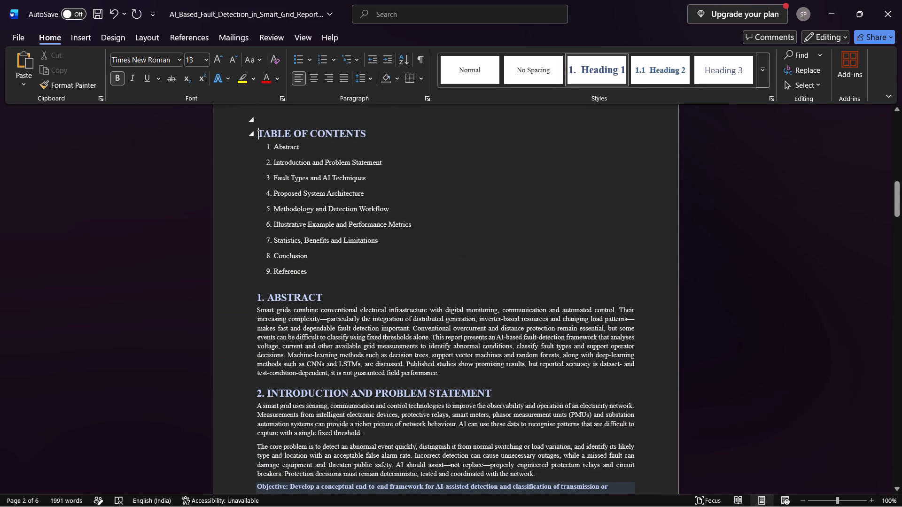
{"action": "left_click_drag", "start_coordinate": [261, 132], "coordinate": [542, 504]}
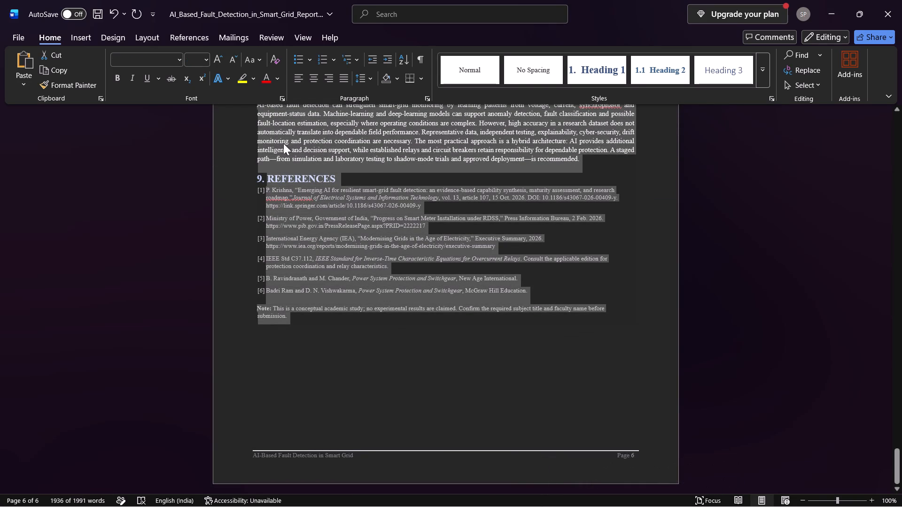
{"action": "left_click", "coordinate": [179, 62]}
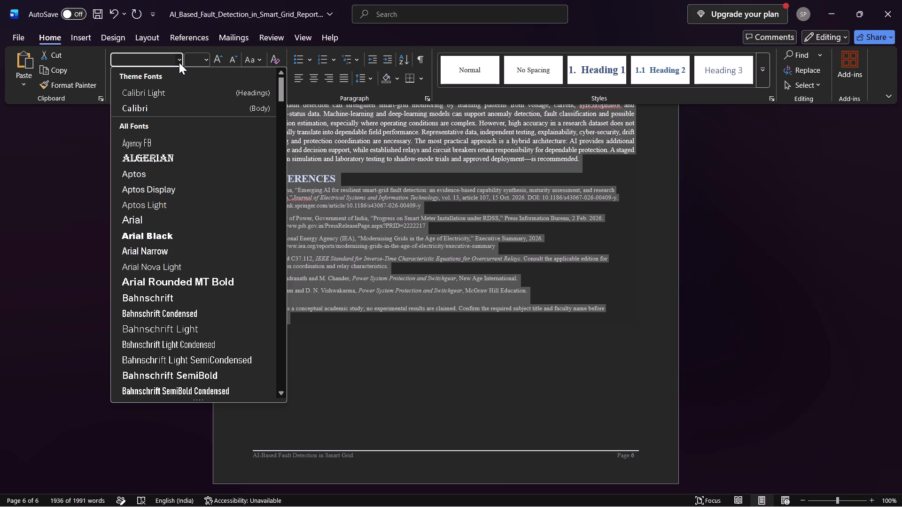
{"action": "type", "text": "ti"}
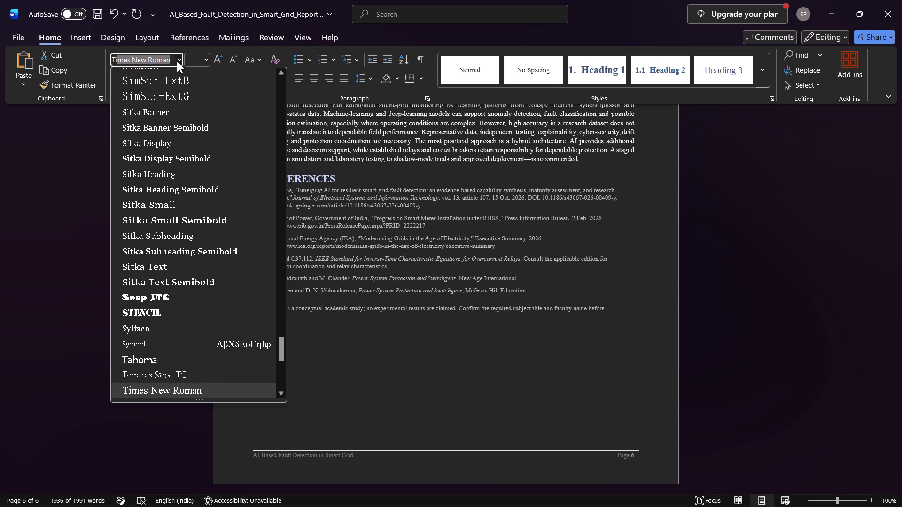
{"action": "left_click", "coordinate": [171, 60]}
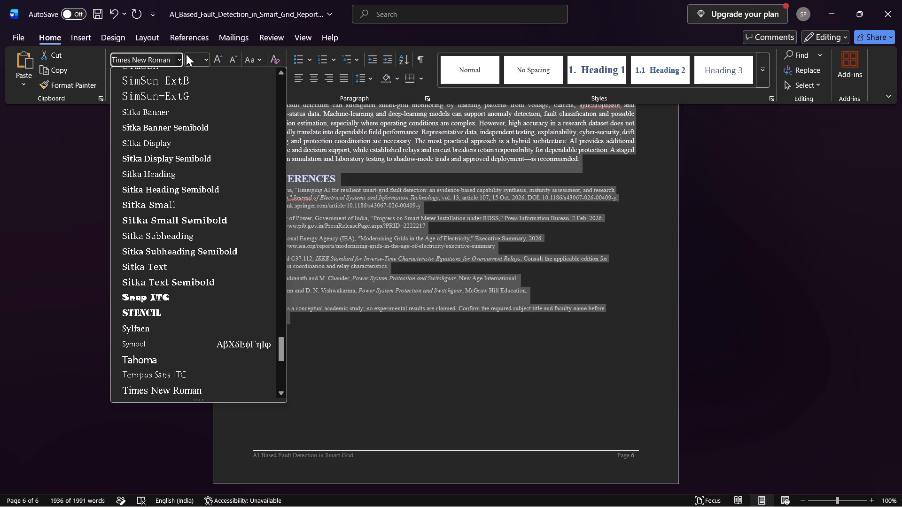
{"action": "left_click", "coordinate": [203, 57]}
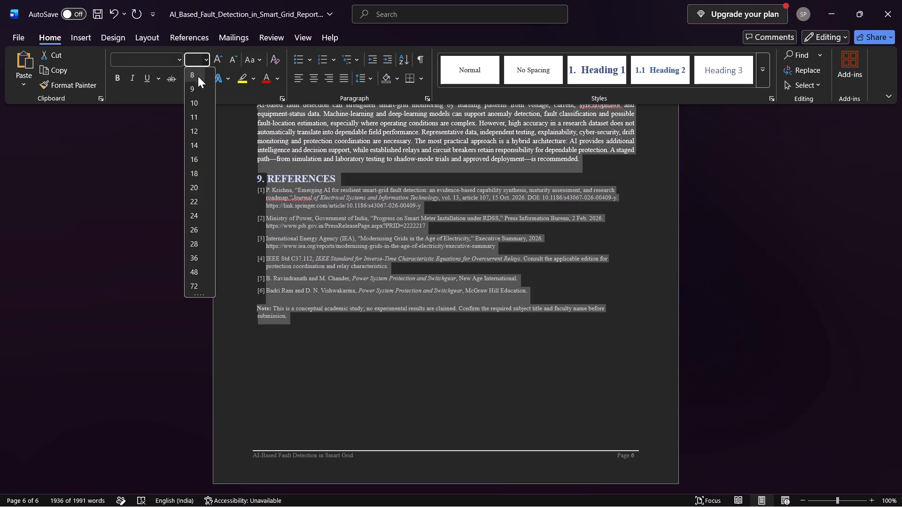
{"action": "left_click", "coordinate": [196, 131]}
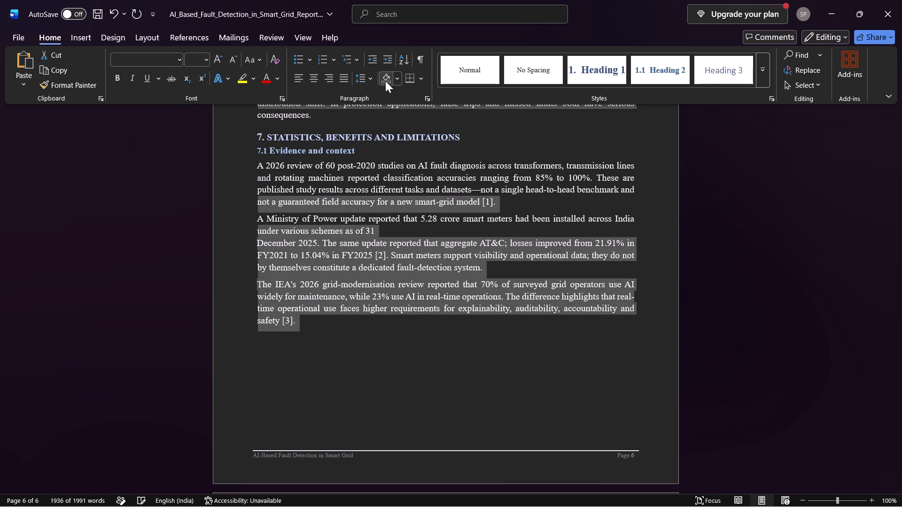
Justify the selected report text and set its line spacing to 1.5.
{"action": "left_click", "coordinate": [339, 79]}
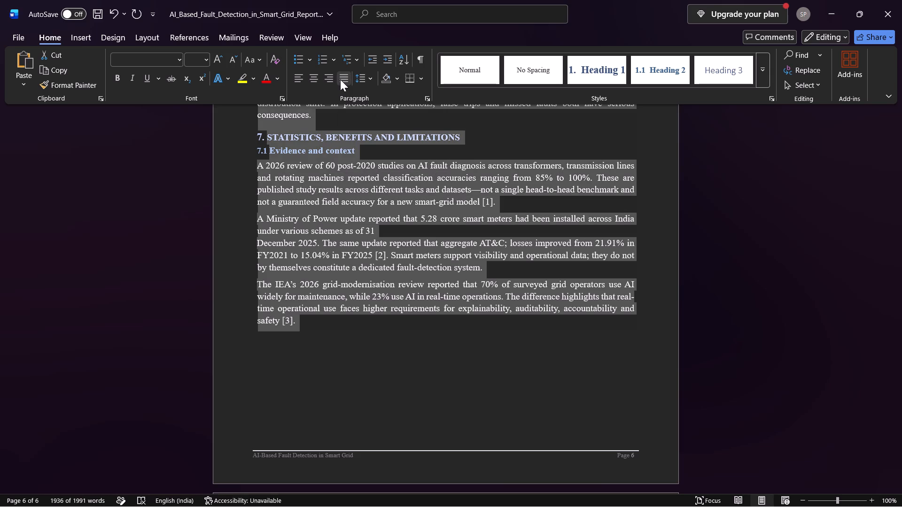
{"action": "left_click", "coordinate": [369, 77]}
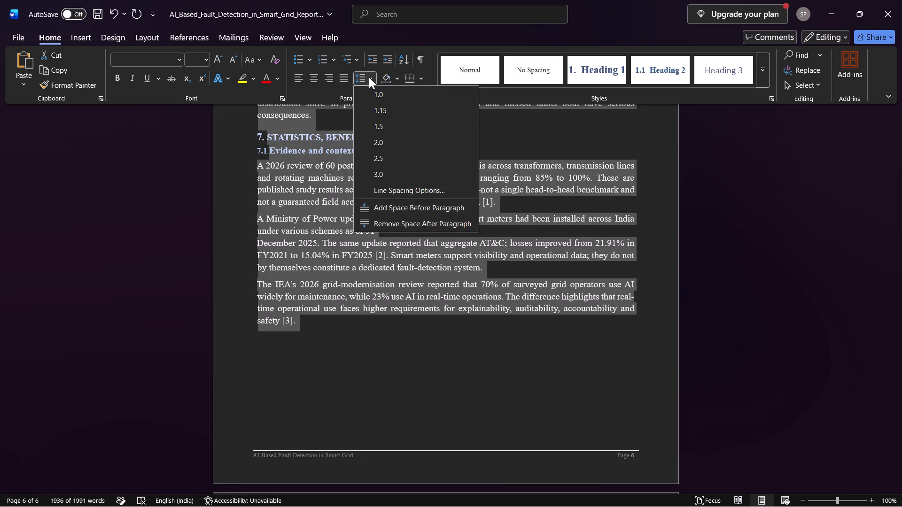
{"action": "left_click", "coordinate": [384, 123]}
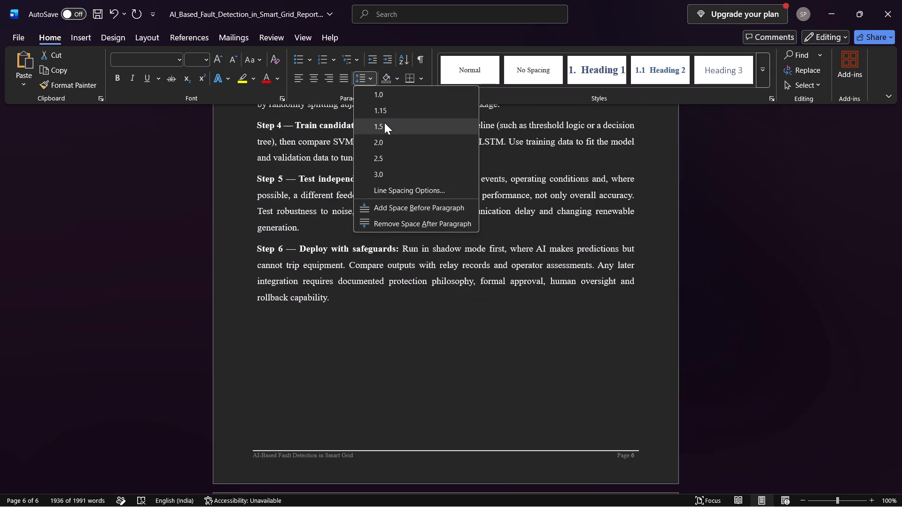
{"action": "left_click", "coordinate": [404, 316]}
Review the reformatted report's layout from the methodology steps back to the cover page, and on through the table of contents and Abstract.
{"action": "scroll", "coordinate": [435, 303], "scroll_direction": "up", "scroll_amount": 3}
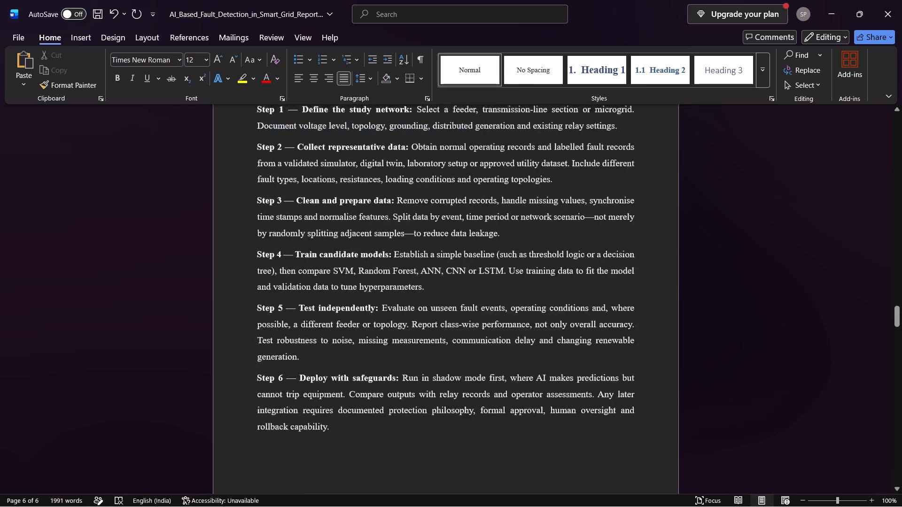
{"action": "scroll", "coordinate": [435, 303], "scroll_direction": "up", "scroll_amount": 8}
{"action": "scroll", "coordinate": [435, 300], "scroll_direction": "down", "scroll_amount": 9}
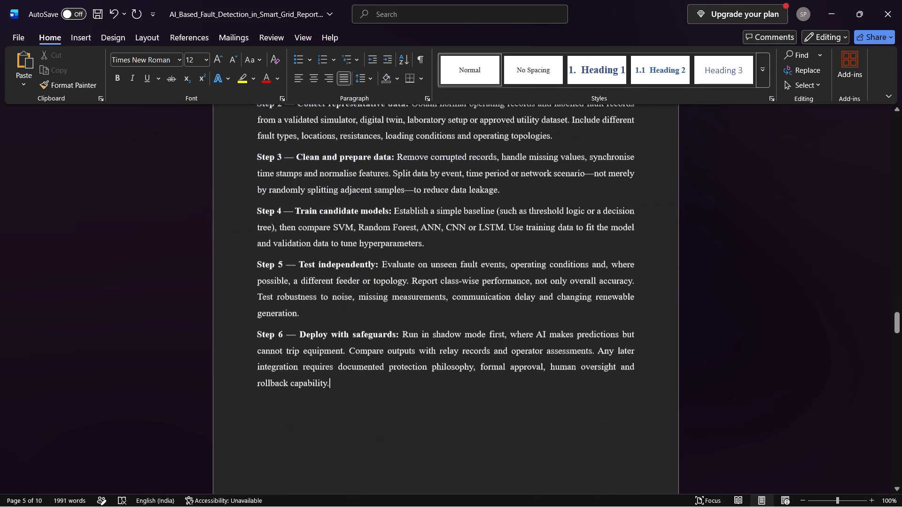
{"action": "scroll", "coordinate": [435, 297], "scroll_direction": "down", "scroll_amount": 11}
{"action": "scroll", "coordinate": [435, 295], "scroll_direction": "up", "scroll_amount": 13}
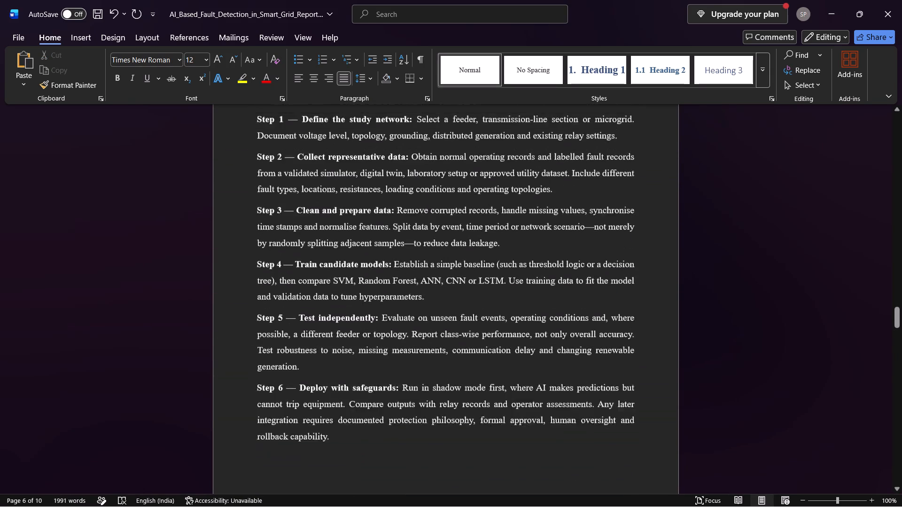
{"action": "scroll", "coordinate": [435, 288], "scroll_direction": "up", "scroll_amount": 16}
{"action": "scroll", "coordinate": [434, 287], "scroll_direction": "up", "scroll_amount": 20}
{"action": "scroll", "coordinate": [434, 287], "scroll_direction": "up", "scroll_amount": 7}
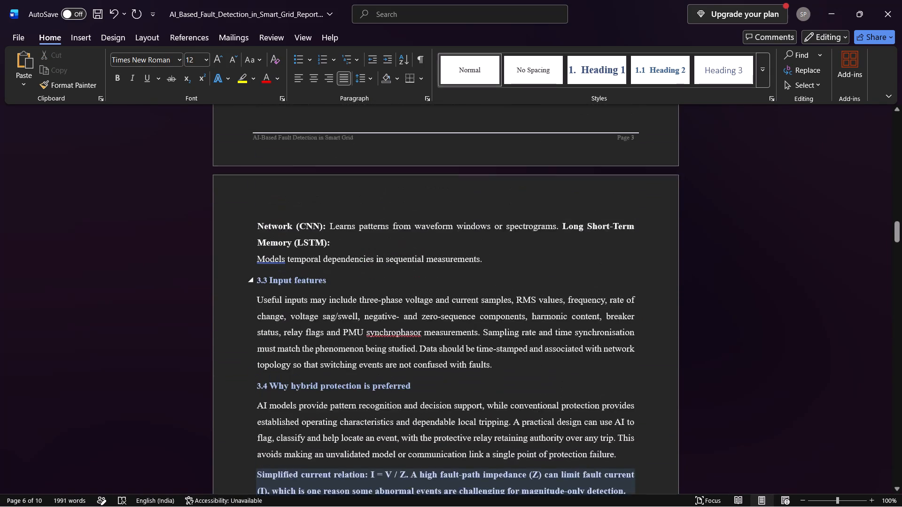
{"action": "scroll", "coordinate": [434, 284], "scroll_direction": "up", "scroll_amount": 14}
{"action": "middle_click", "coordinate": [435, 276]}
{"action": "scroll", "coordinate": [435, 276], "scroll_direction": "up", "scroll_amount": 1}
{"action": "middle_click", "coordinate": [432, 257]}
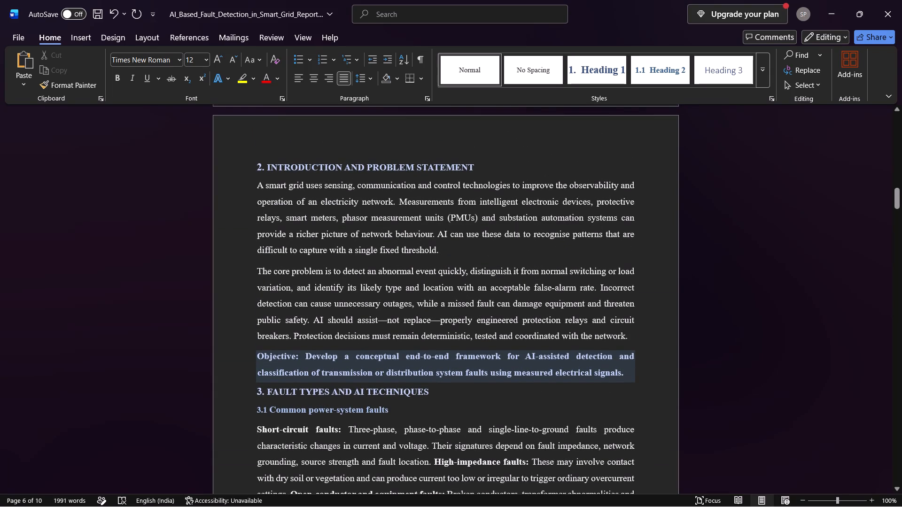
{"action": "left_click", "coordinate": [441, 154]}
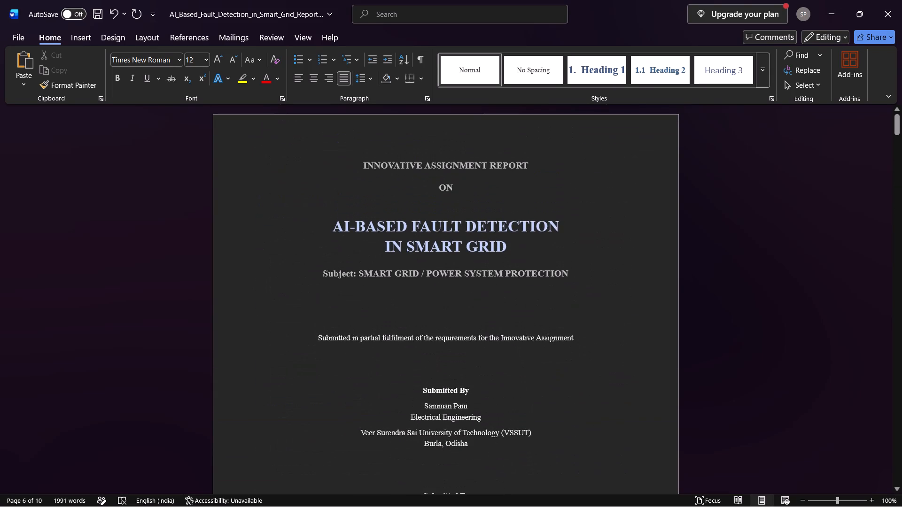
{"action": "scroll", "coordinate": [618, 251], "scroll_direction": "down", "scroll_amount": 2}
{"action": "scroll", "coordinate": [539, 240], "scroll_direction": "down", "scroll_amount": 1}
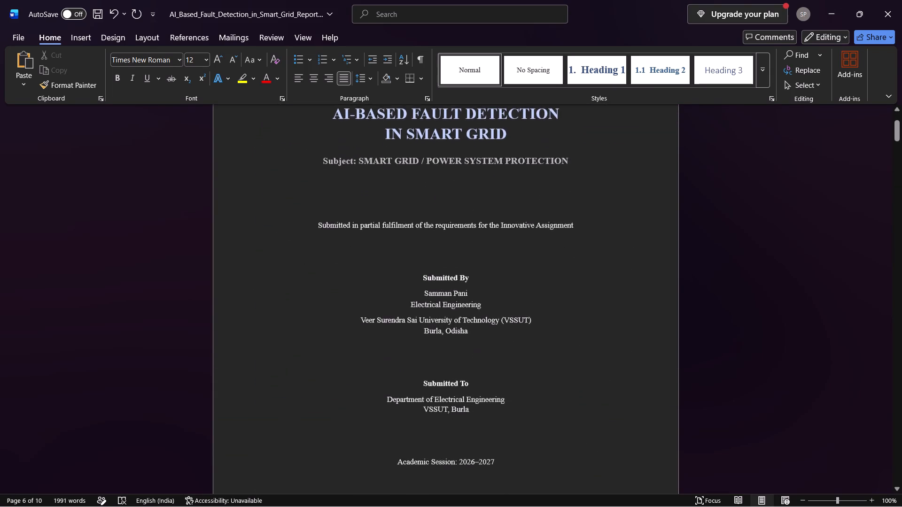
{"action": "scroll", "coordinate": [531, 239], "scroll_direction": "down", "scroll_amount": 1}
{"action": "scroll", "coordinate": [531, 239], "scroll_direction": "up", "scroll_amount": 1}
{"action": "scroll", "coordinate": [531, 239], "scroll_direction": "down", "scroll_amount": 5}
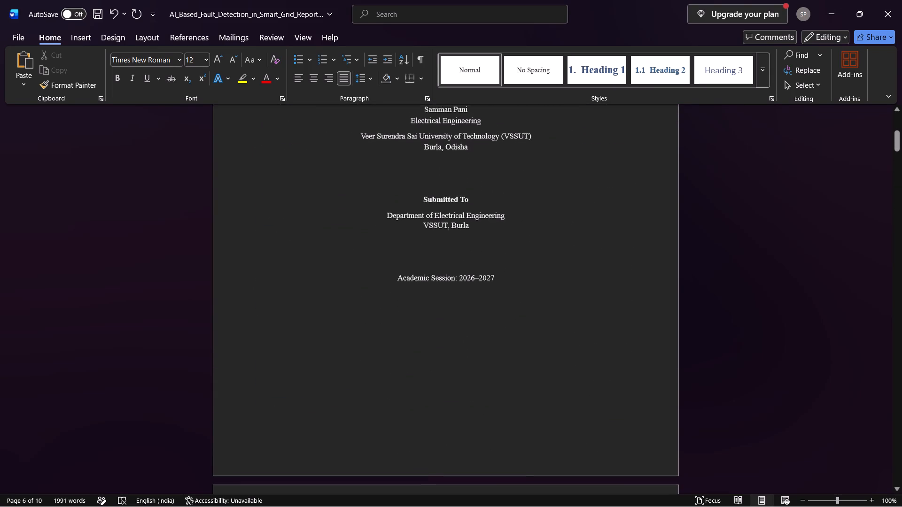
{"action": "scroll", "coordinate": [531, 239], "scroll_direction": "down", "scroll_amount": 12}
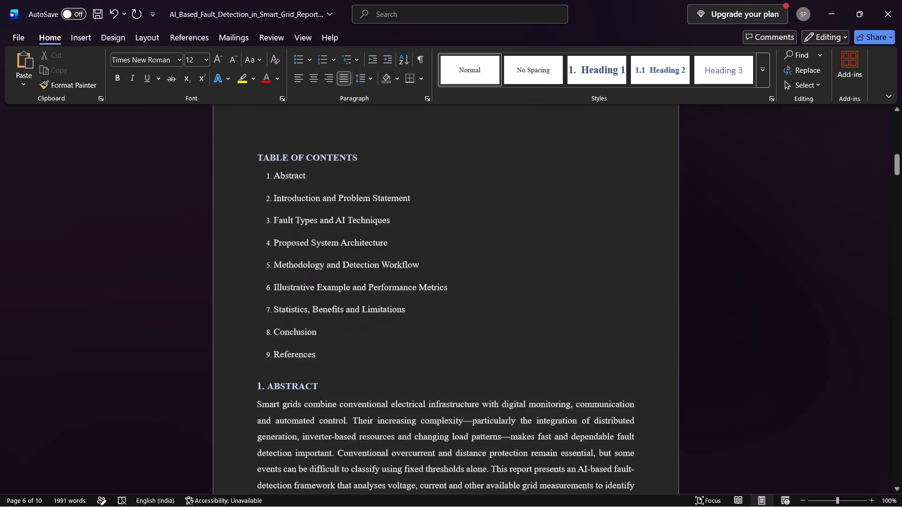
{"action": "scroll", "coordinate": [530, 238], "scroll_direction": "down", "scroll_amount": 4}
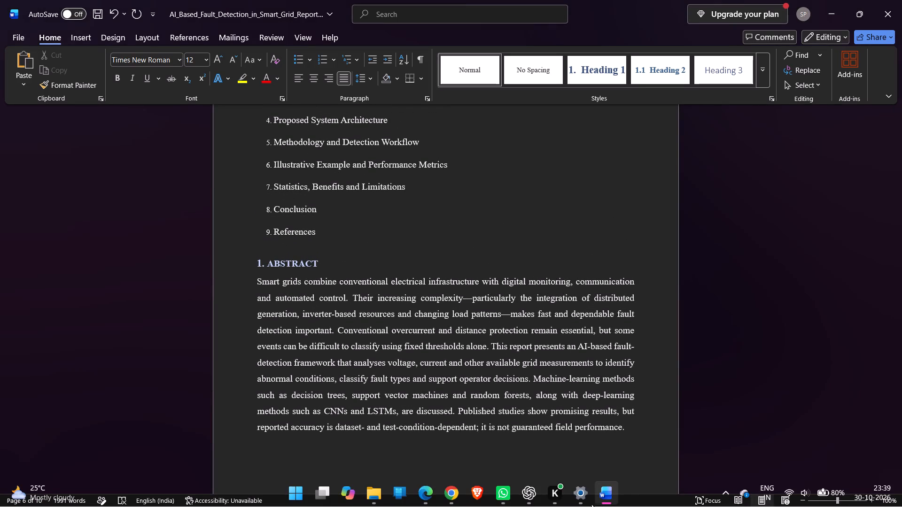
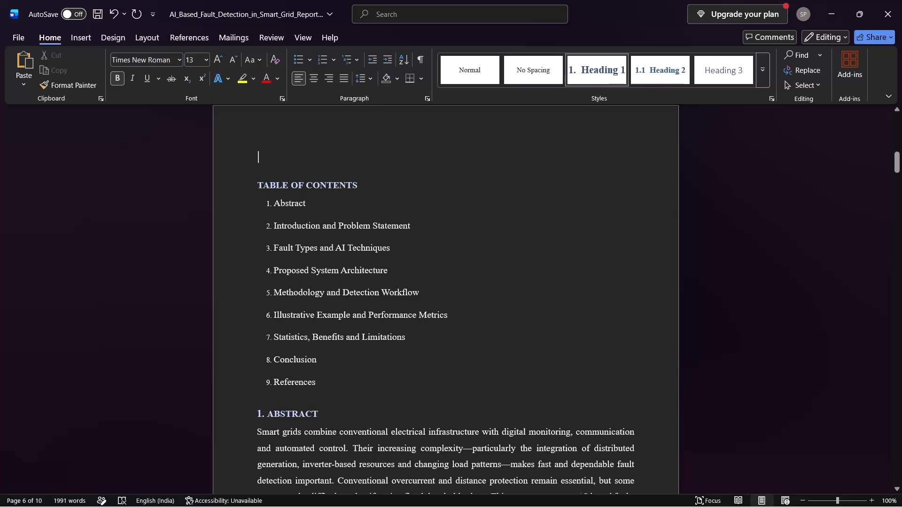
Replace the empty paragraphs between the Academic Session line and the TABLE OF CONTENTS heading with a single one, keeping the heading on page 2.
{"action": "left_click", "coordinate": [268, 131]}
{"action": "key", "text": "BackSpace"}
{"action": "key", "text": "BackSpace"}
{"action": "key", "text": "BackSpace"}
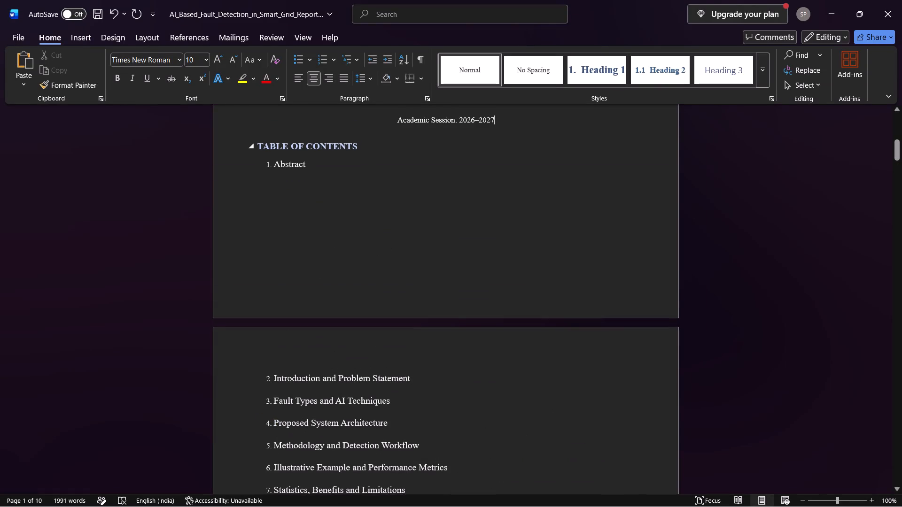
{"action": "left_click", "coordinate": [259, 145]}
{"action": "key", "text": "Return"}
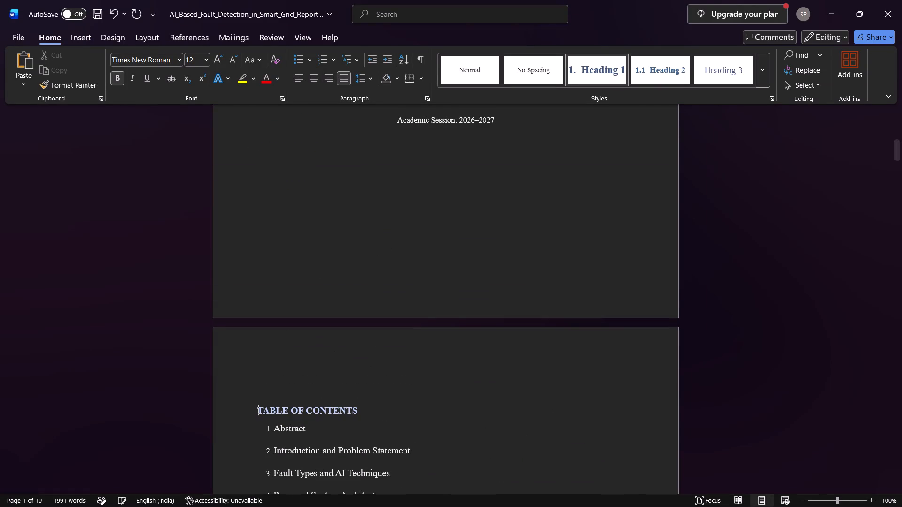
{"action": "scroll", "coordinate": [403, 194], "scroll_direction": "down", "scroll_amount": 5}
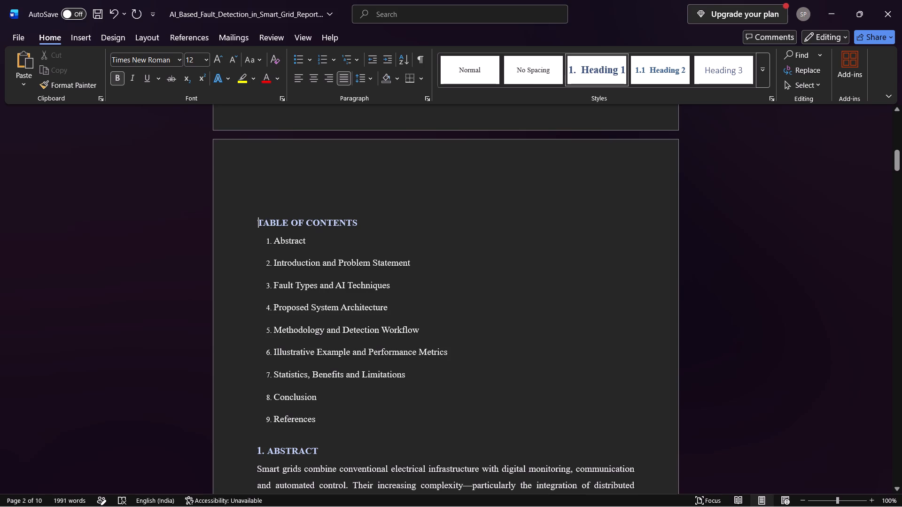
Cut the TABLE OF CONTENTS heading with its nine entries, and delete everything separating ABSTRACT from the Academic Session line, including its heading number.
{"action": "left_click_drag", "start_coordinate": [257, 219], "coordinate": [342, 427]}
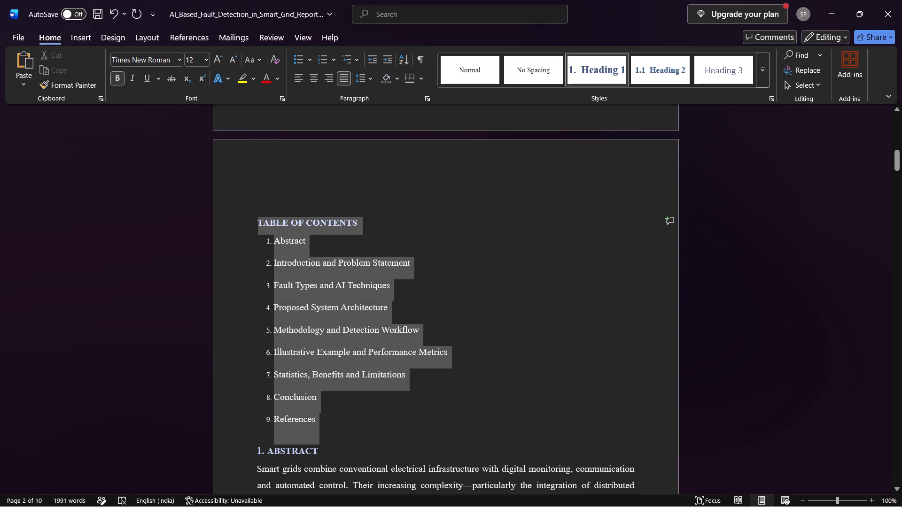
{"action": "left_click_drag", "start_coordinate": [342, 427], "coordinate": [340, 420]}
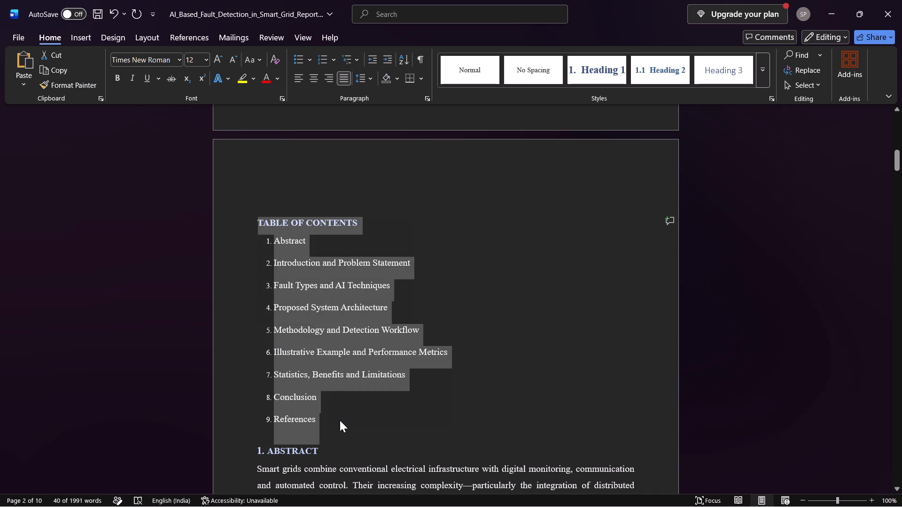
{"action": "key", "text": "ctrl+x"}
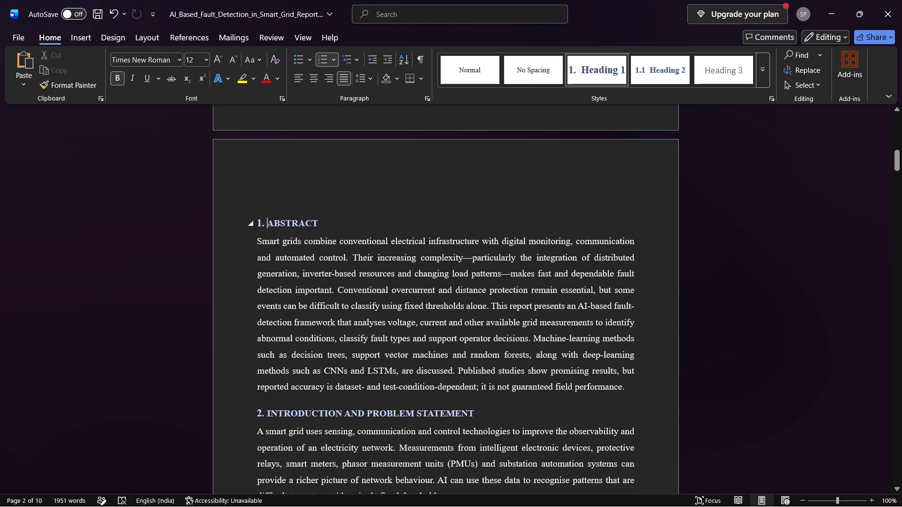
{"action": "key", "text": "BackSpace"}
{"action": "key", "text": "BackSpace"}
{"action": "key", "text": "BackSpace"}
{"action": "key", "text": "BackSpace"}
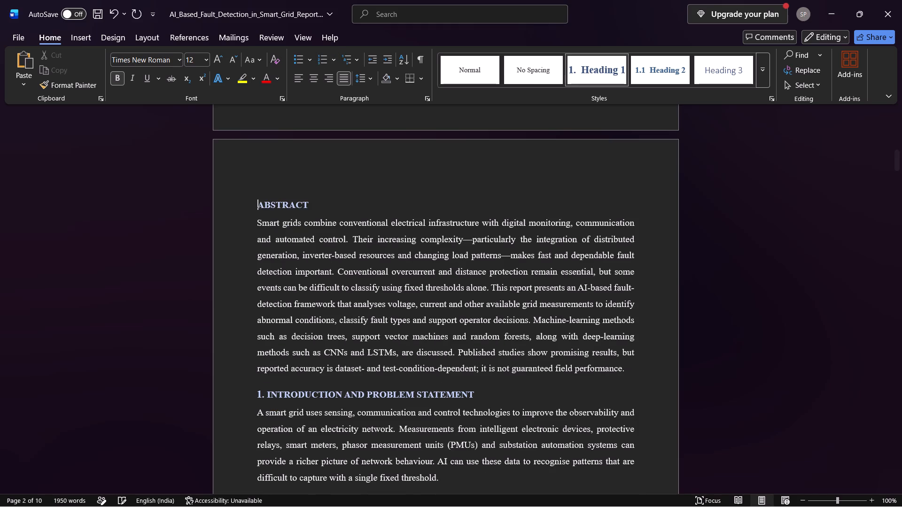
{"action": "key", "text": "BackSpace"}
{"action": "key", "text": "BackSpace"}
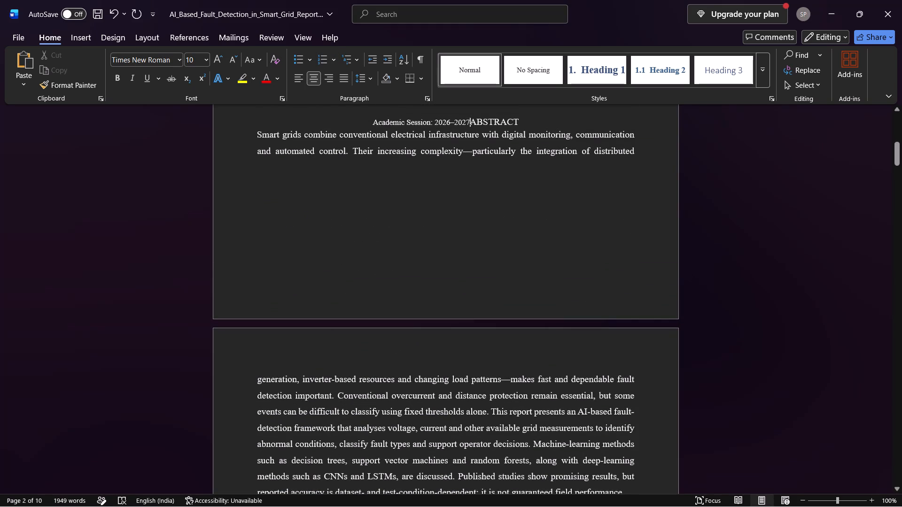
Insert four paragraph breaks before ABSTRACT, paste the cut table of contents above it, and remove the leftover paragraph break between them.
{"action": "key", "text": "Return"}
{"action": "key", "text": "Return"}
{"action": "key", "text": "Return"}
{"action": "key", "text": "Return"}
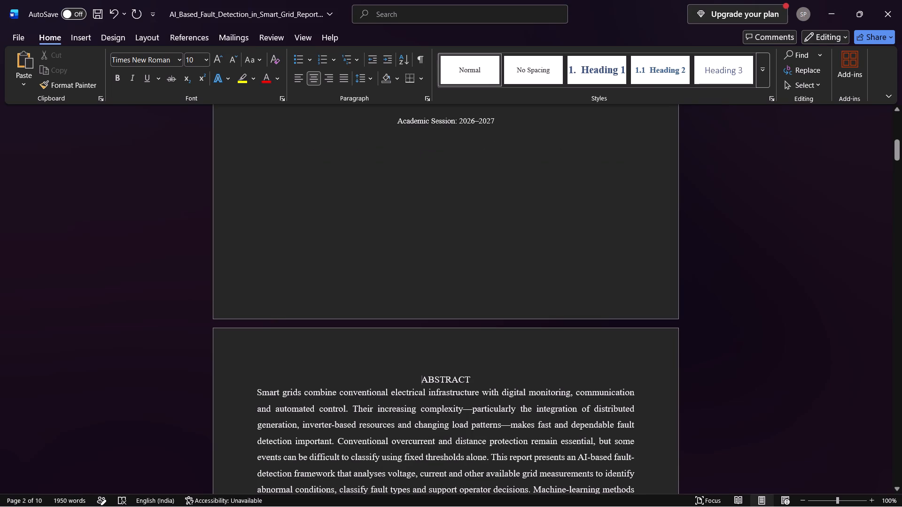
{"action": "key", "text": "ctrl+v"}
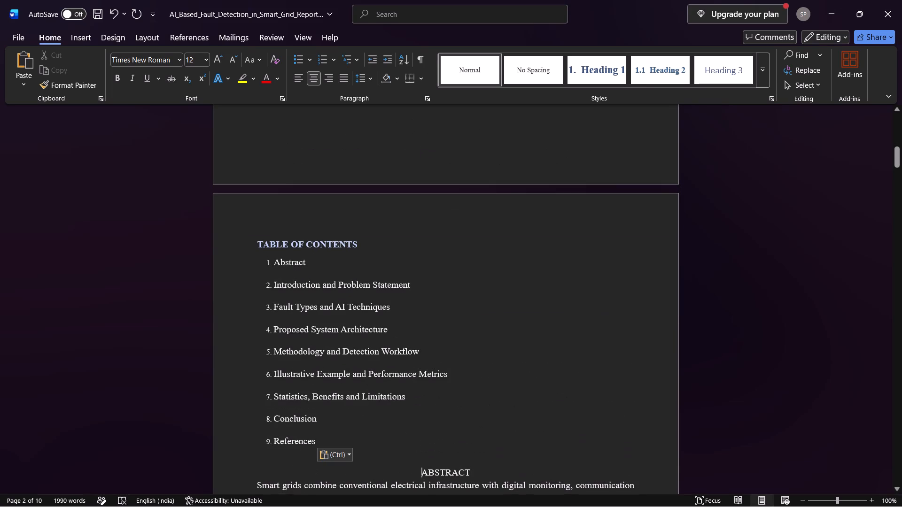
{"action": "scroll", "coordinate": [425, 357], "scroll_direction": "up", "scroll_amount": 1}
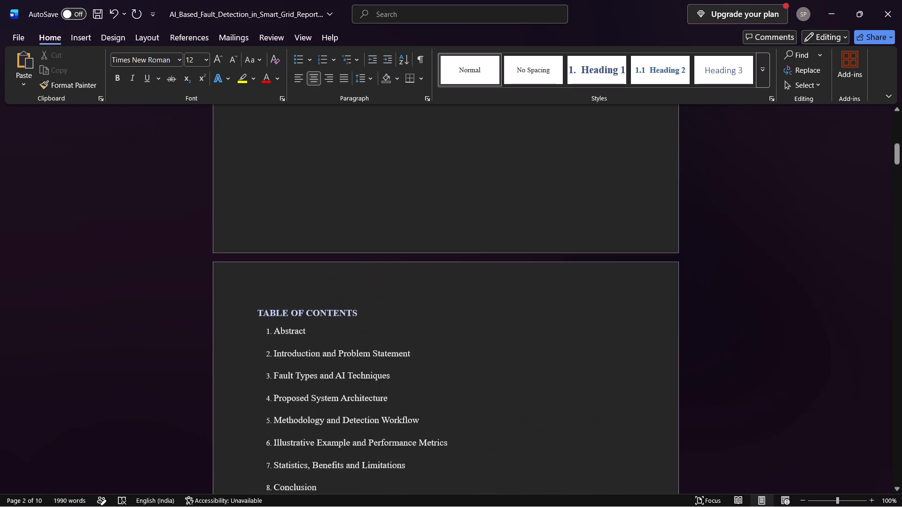
{"action": "scroll", "coordinate": [418, 361], "scroll_direction": "up", "scroll_amount": 1}
{"action": "scroll", "coordinate": [413, 366], "scroll_direction": "down", "scroll_amount": 2}
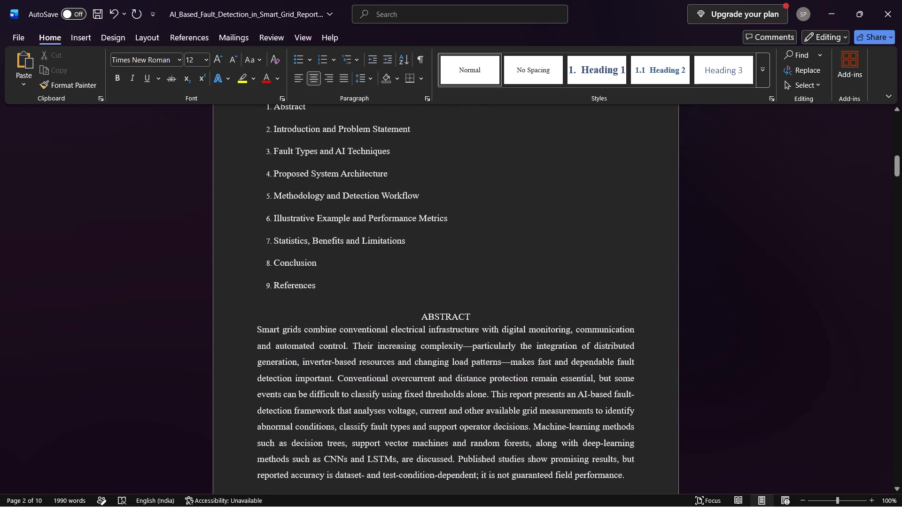
{"action": "key", "text": "BackSpace"}
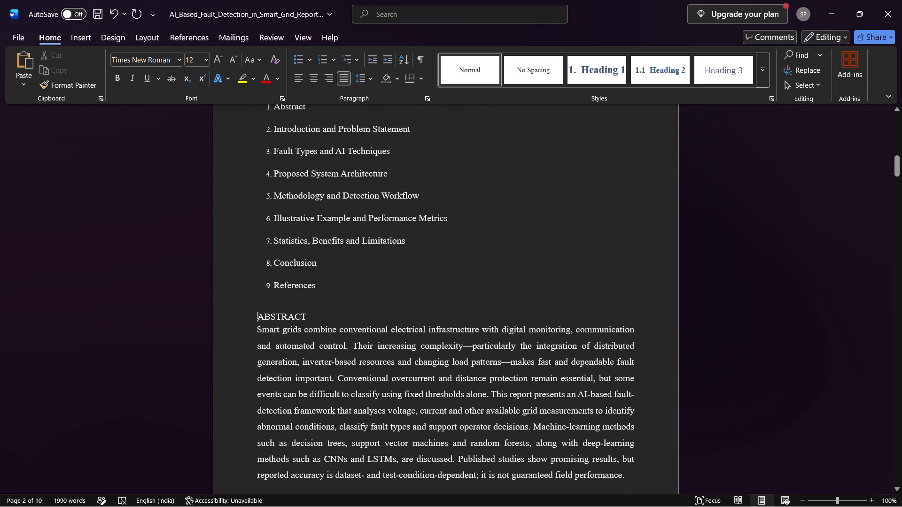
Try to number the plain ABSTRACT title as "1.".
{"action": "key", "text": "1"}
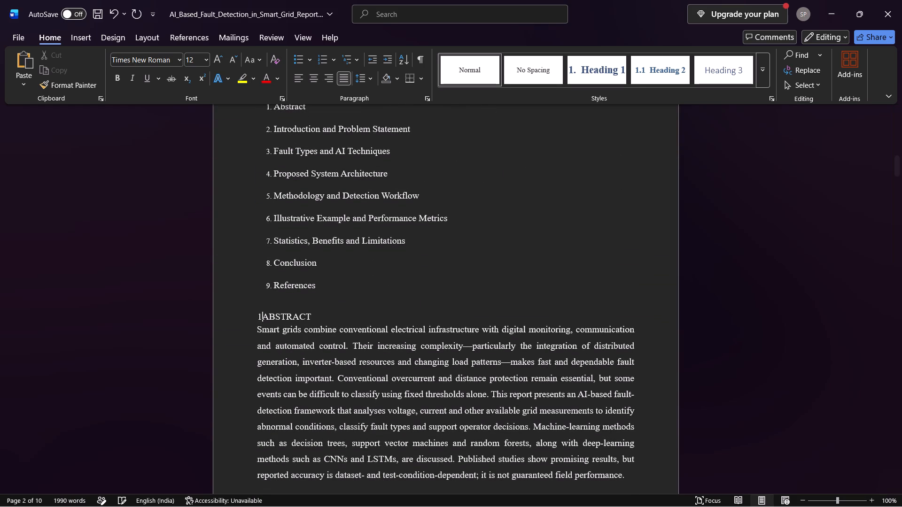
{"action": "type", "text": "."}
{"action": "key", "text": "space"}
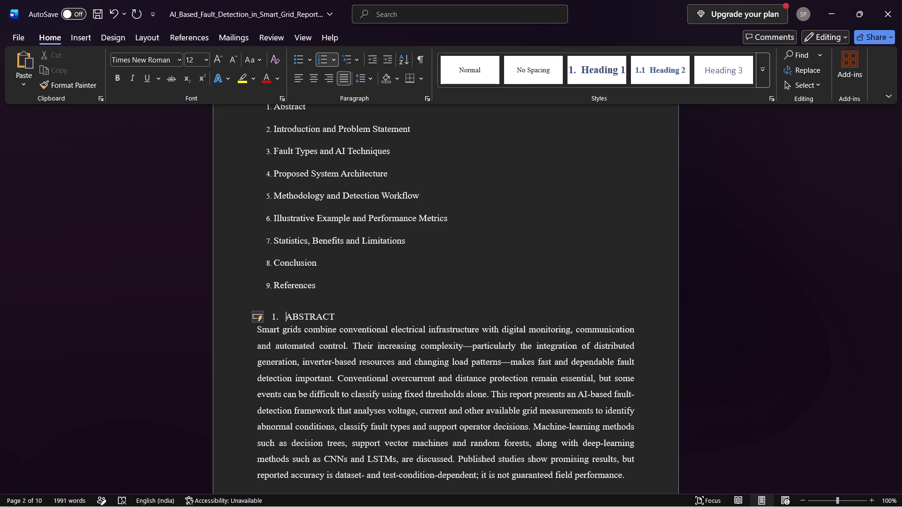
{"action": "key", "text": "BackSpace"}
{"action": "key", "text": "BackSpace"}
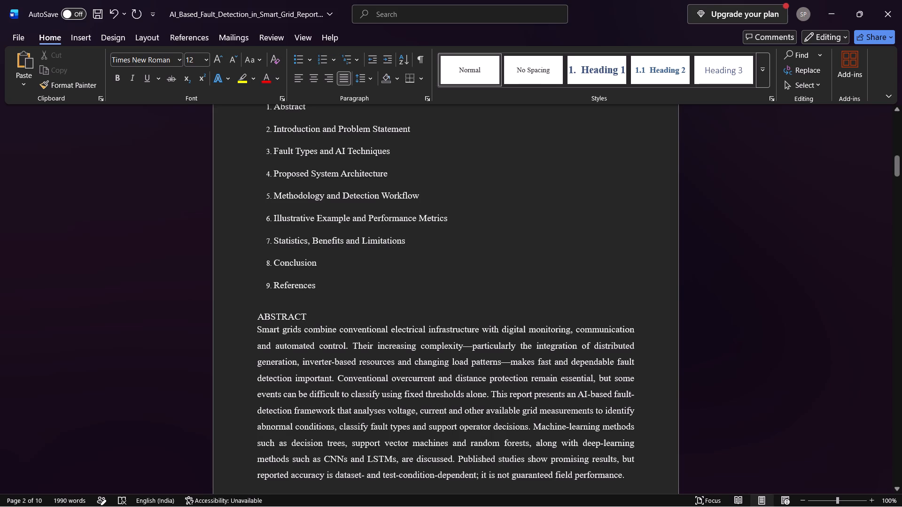
Replace the plain ABSTRACT title with a copy of the INTRODUCTION AND PROBLEM STATEMENT heading, and delete the extra empty paragraph below it.
{"action": "scroll", "coordinate": [398, 304], "scroll_direction": "down", "scroll_amount": 2}
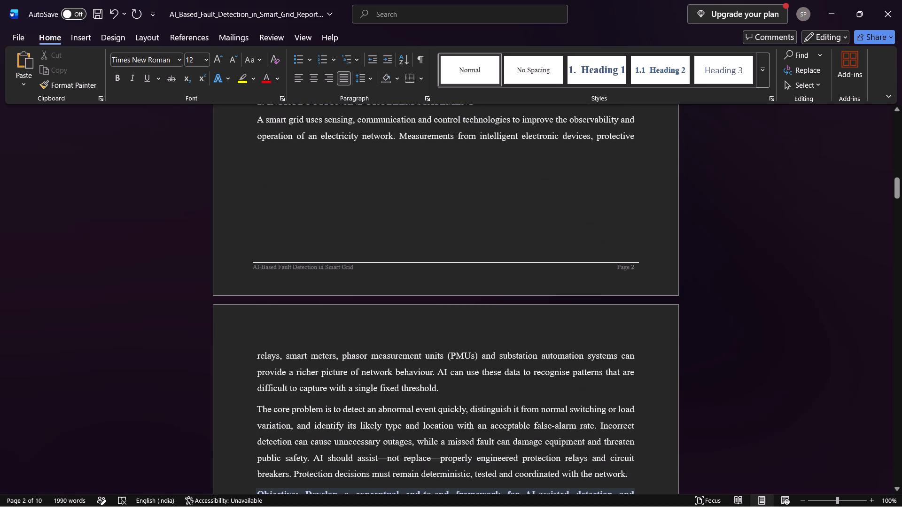
{"action": "scroll", "coordinate": [398, 304], "scroll_direction": "up", "scroll_amount": 1}
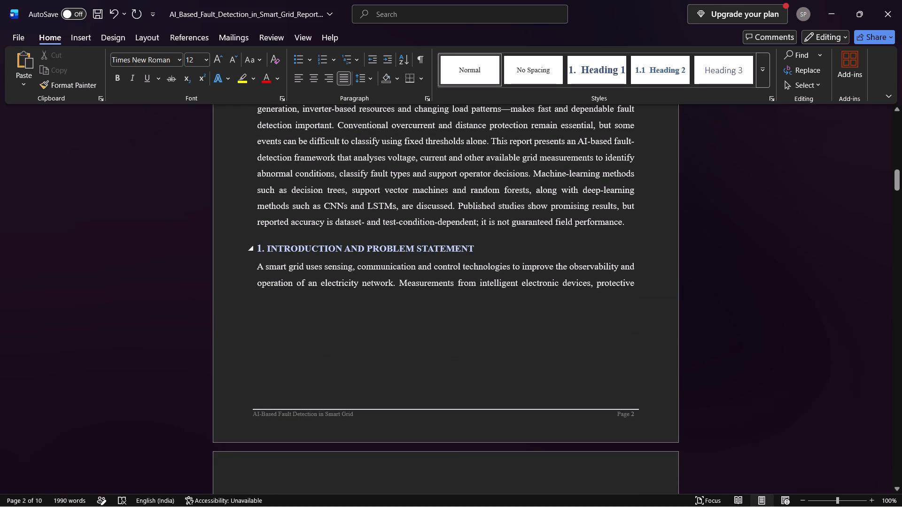
{"action": "left_click_drag", "start_coordinate": [330, 244], "coordinate": [255, 242]}
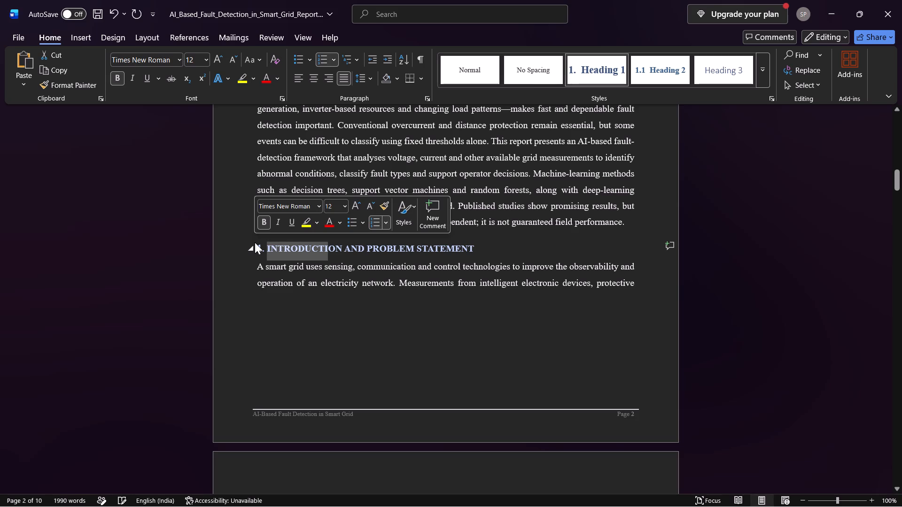
{"action": "left_click", "coordinate": [474, 246]}
{"action": "left_click_drag", "start_coordinate": [474, 246], "coordinate": [251, 253]}
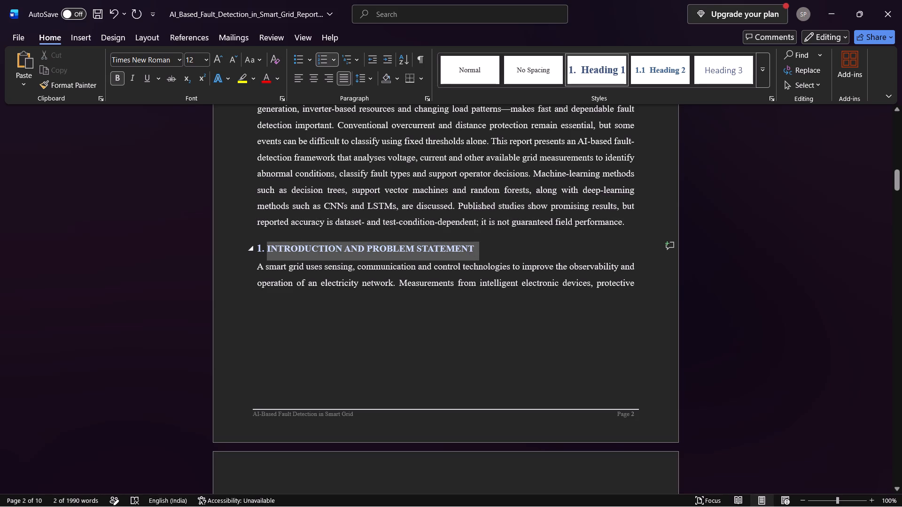
{"action": "left_click_drag", "start_coordinate": [251, 253], "coordinate": [250, 254]}
{"action": "key", "text": "ctrl+c"}
{"action": "scroll", "coordinate": [291, 188], "scroll_direction": "up", "scroll_amount": 3}
{"action": "scroll", "coordinate": [291, 188], "scroll_direction": "down", "scroll_amount": 1}
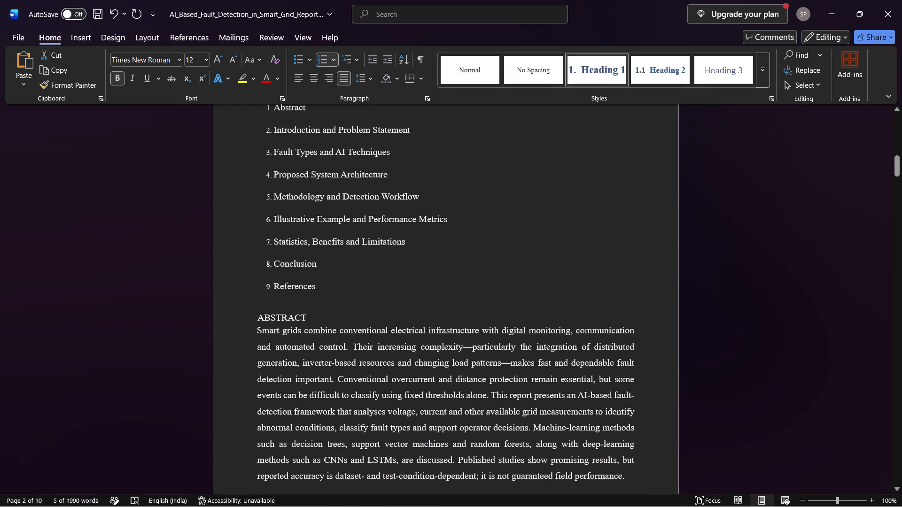
{"action": "left_click_drag", "start_coordinate": [309, 317], "coordinate": [254, 319]}
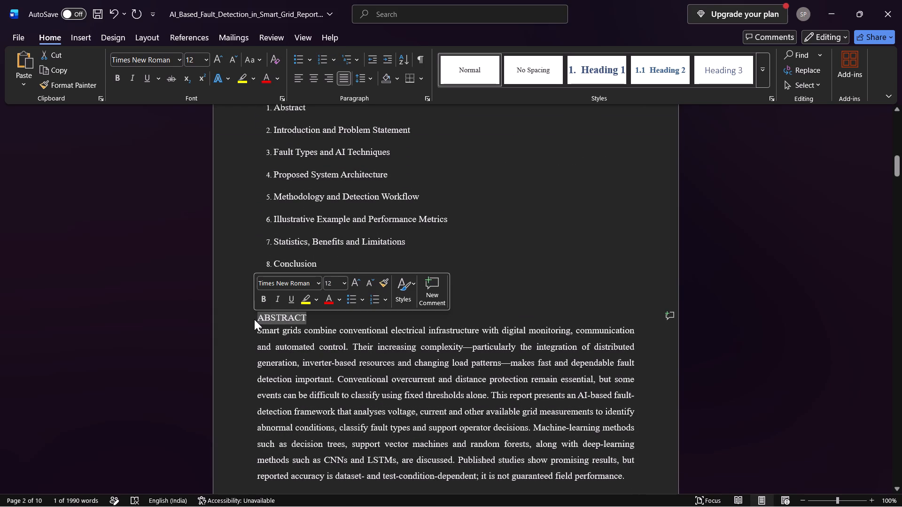
{"action": "key", "text": "ctrl+v"}
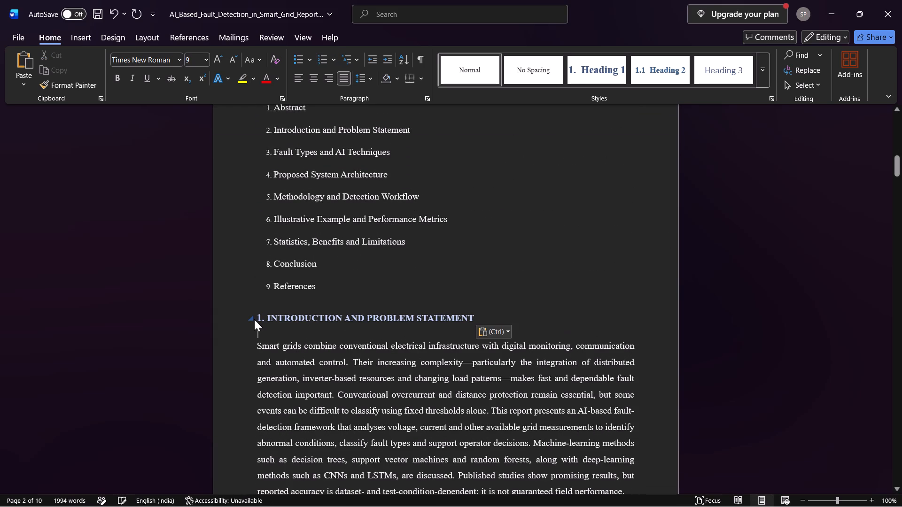
{"action": "key", "text": "BackSpace"}
{"action": "key", "text": "BackSpace"}
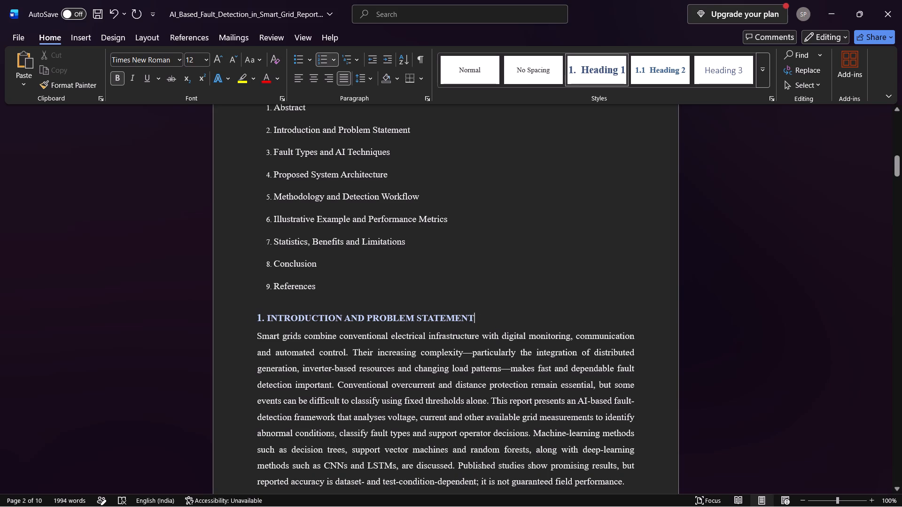
Change the text of the copied heading below the table of contents to ABSTRACT.
{"action": "left_click_drag", "start_coordinate": [477, 318], "coordinate": [400, 313]}
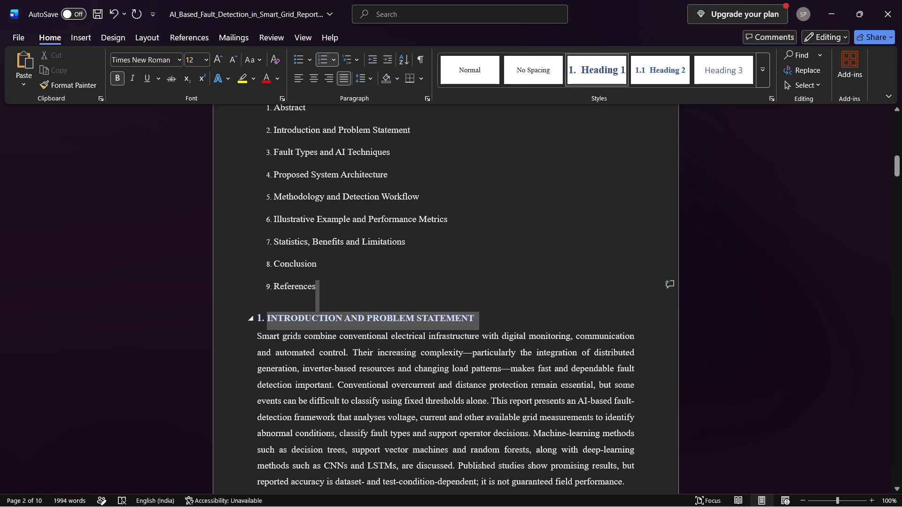
{"action": "left_click_drag", "start_coordinate": [400, 313], "coordinate": [318, 312]}
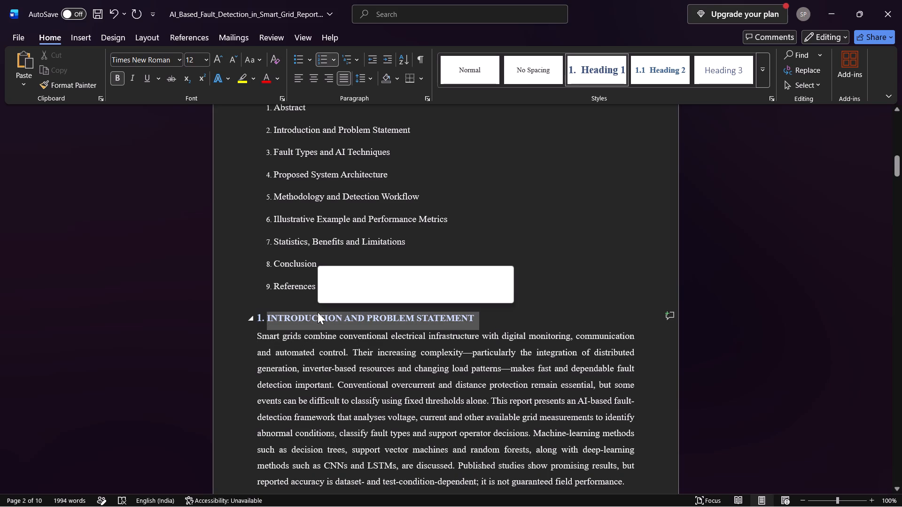
{"action": "key", "text": "shift+a"}
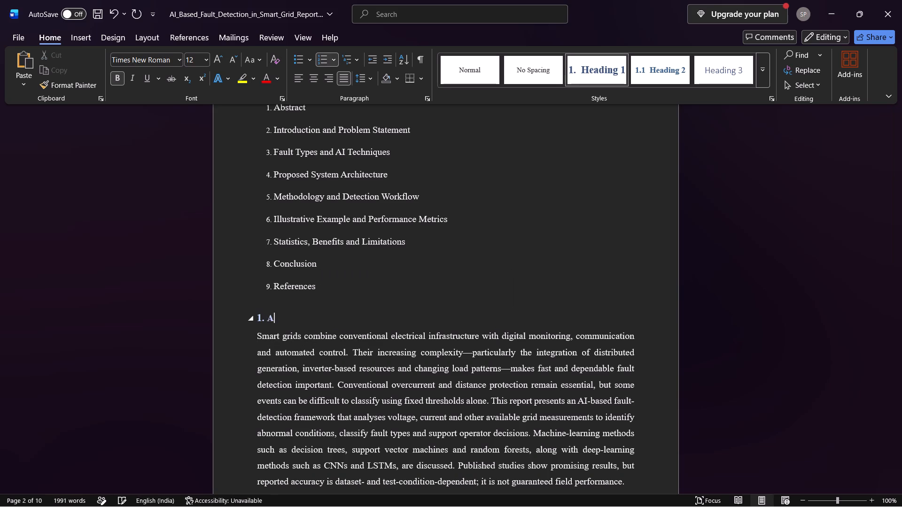
{"action": "type", "text": "BSTR"}
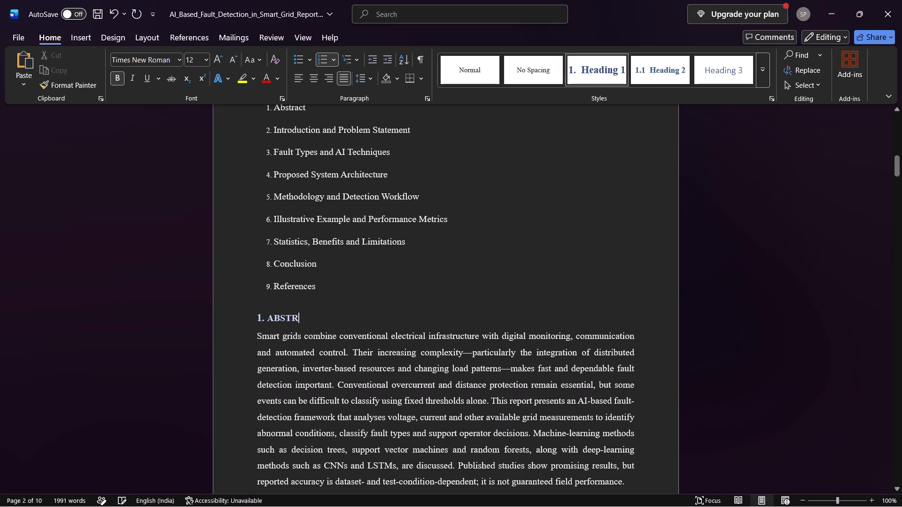
{"action": "key", "text": "shift+a"}
{"action": "key", "text": "shift+c"}
{"action": "key", "text": "shift+t"}
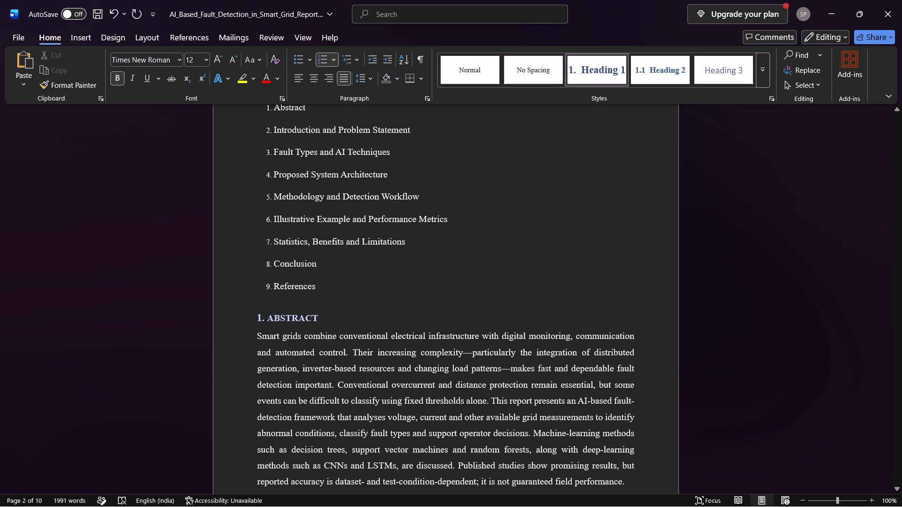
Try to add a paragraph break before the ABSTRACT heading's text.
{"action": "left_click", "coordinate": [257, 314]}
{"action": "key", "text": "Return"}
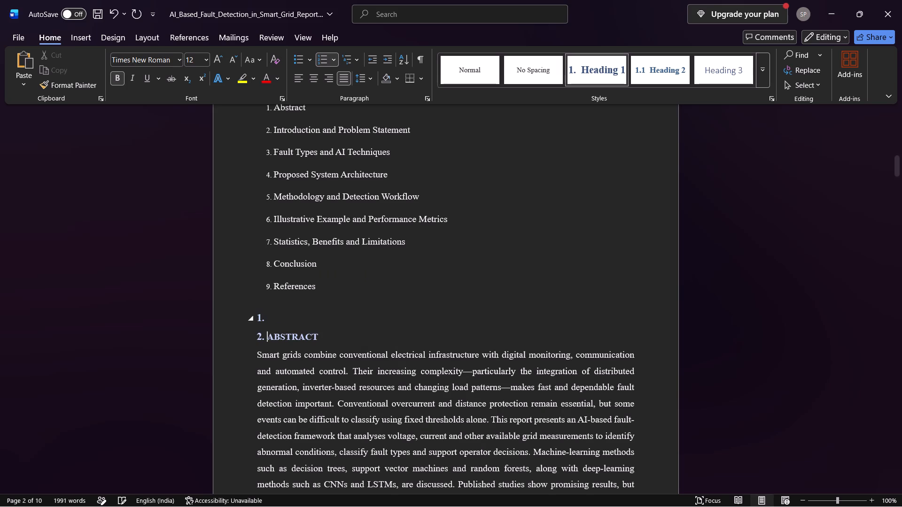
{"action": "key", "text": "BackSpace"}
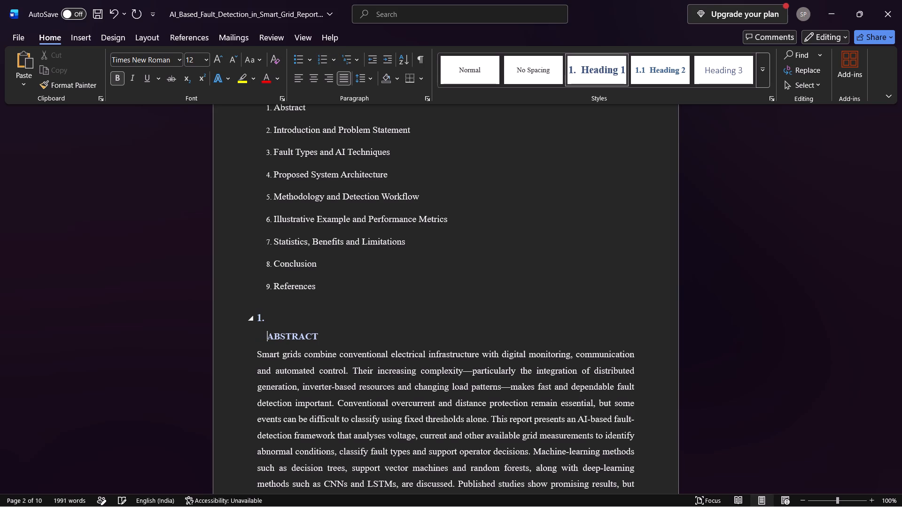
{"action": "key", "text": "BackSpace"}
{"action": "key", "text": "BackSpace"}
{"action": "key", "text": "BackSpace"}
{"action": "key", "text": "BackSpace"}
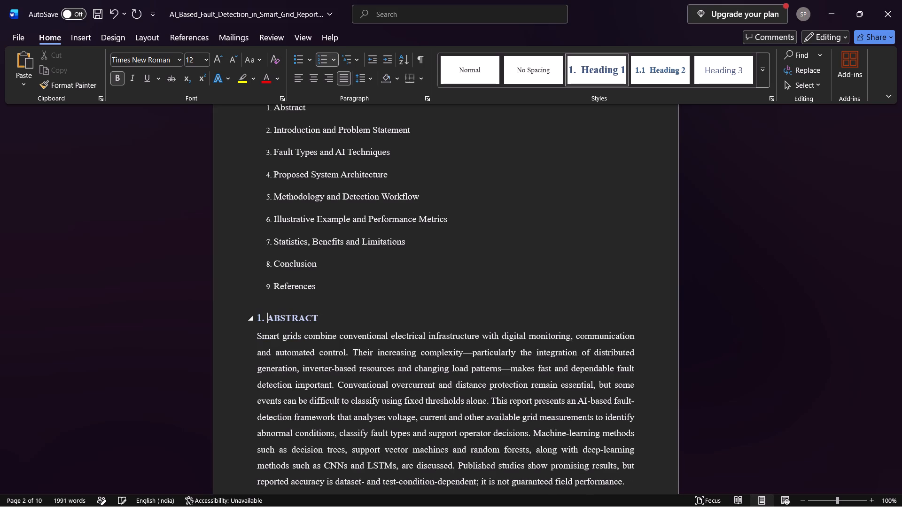
Examine the blank space and page break between pages 2 and 3 in the Introduction and Problem Statement section.
{"action": "scroll", "coordinate": [286, 311], "scroll_direction": "down", "scroll_amount": 1}
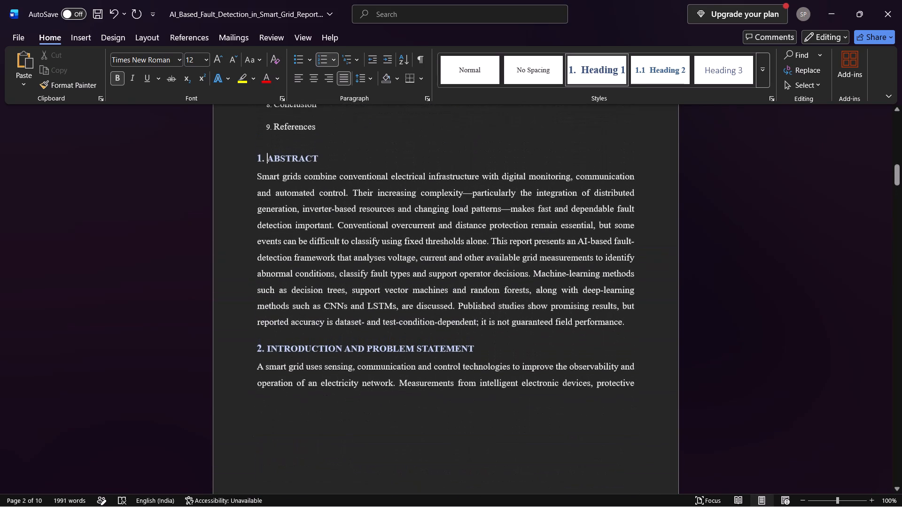
{"action": "scroll", "coordinate": [286, 311], "scroll_direction": "down", "scroll_amount": 1}
{"action": "scroll", "coordinate": [286, 311], "scroll_direction": "up", "scroll_amount": 1}
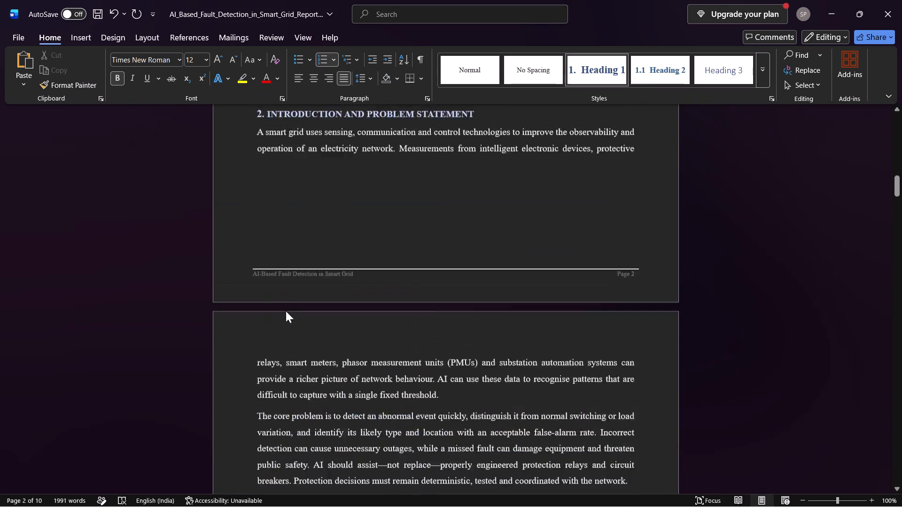
{"action": "scroll", "coordinate": [286, 311], "scroll_direction": "up", "scroll_amount": 1}
{"action": "scroll", "coordinate": [280, 231], "scroll_direction": "up", "scroll_amount": 1}
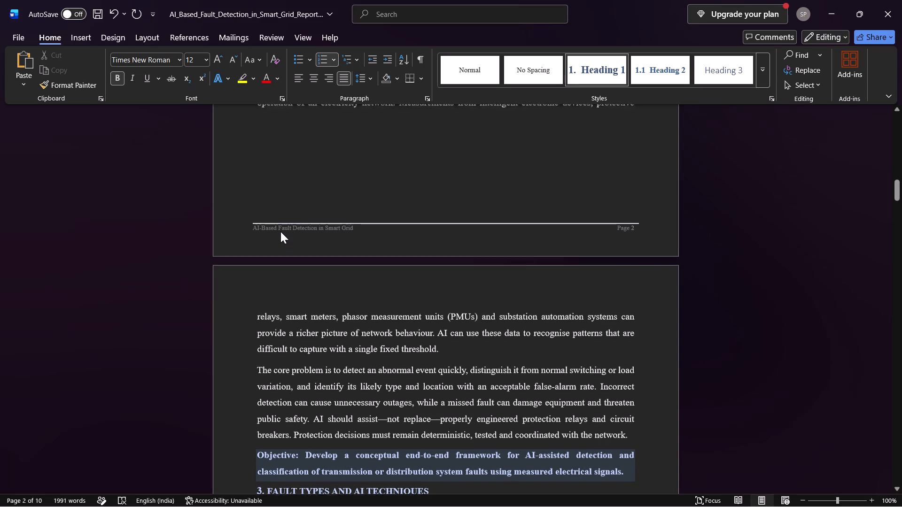
{"action": "scroll", "coordinate": [280, 231], "scroll_direction": "up", "scroll_amount": 1}
{"action": "scroll", "coordinate": [280, 231], "scroll_direction": "down", "scroll_amount": 1}
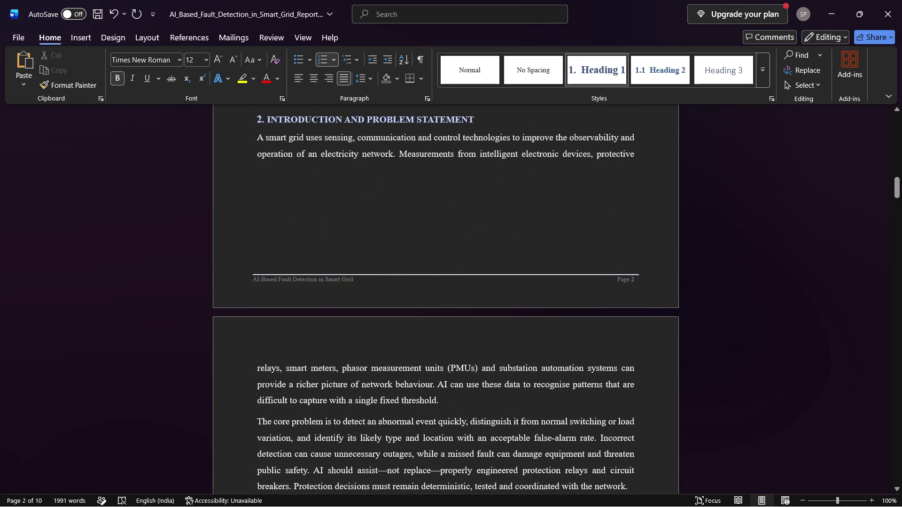
{"action": "left_click_drag", "start_coordinate": [281, 171], "coordinate": [309, 277]}
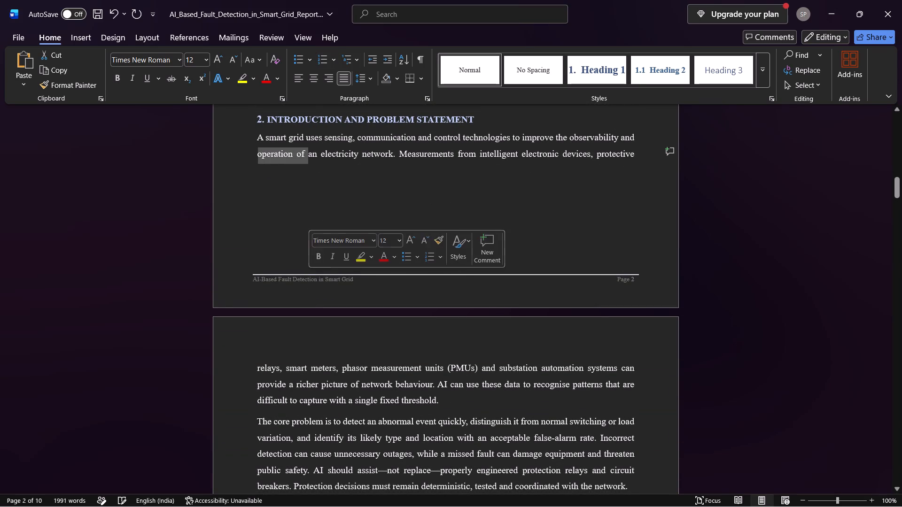
{"action": "scroll", "coordinate": [275, 197], "scroll_direction": "down", "scroll_amount": 2}
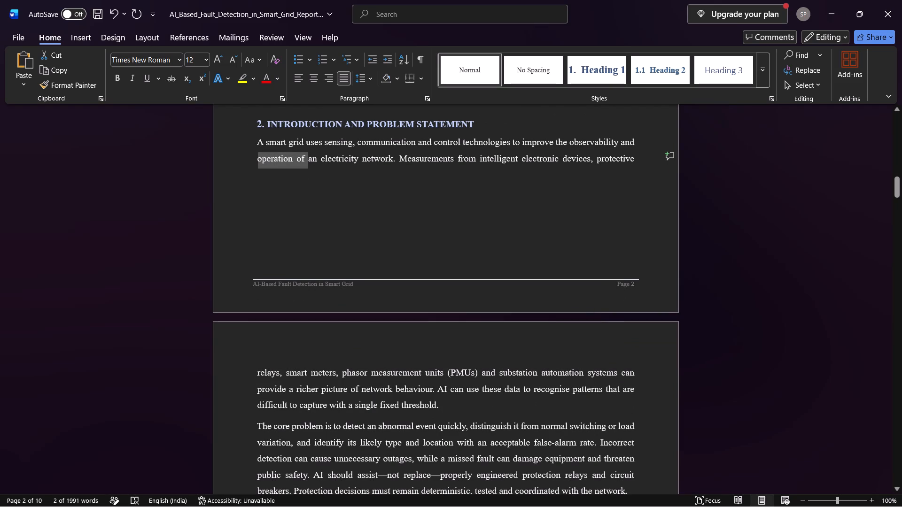
Select the INTRODUCTION AND PROBLEM STATEMENT heading on page 2.
{"action": "left_click", "coordinate": [248, 118]}
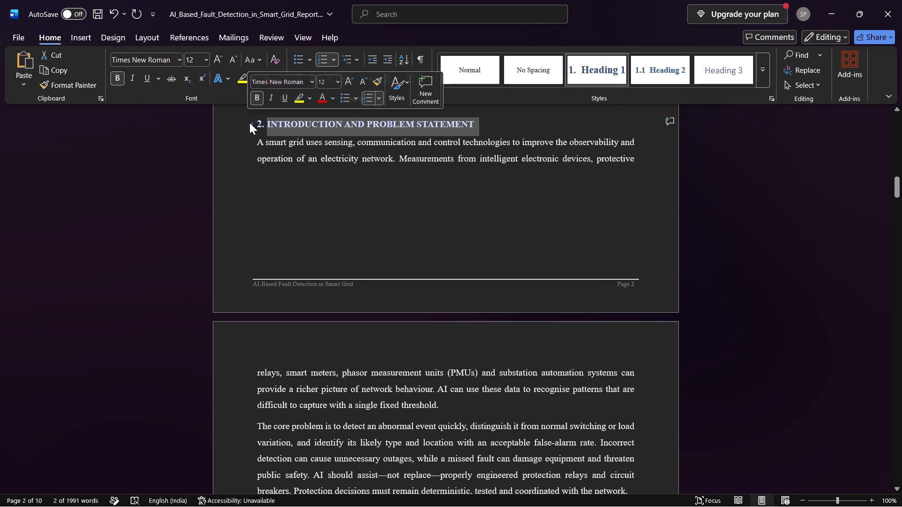
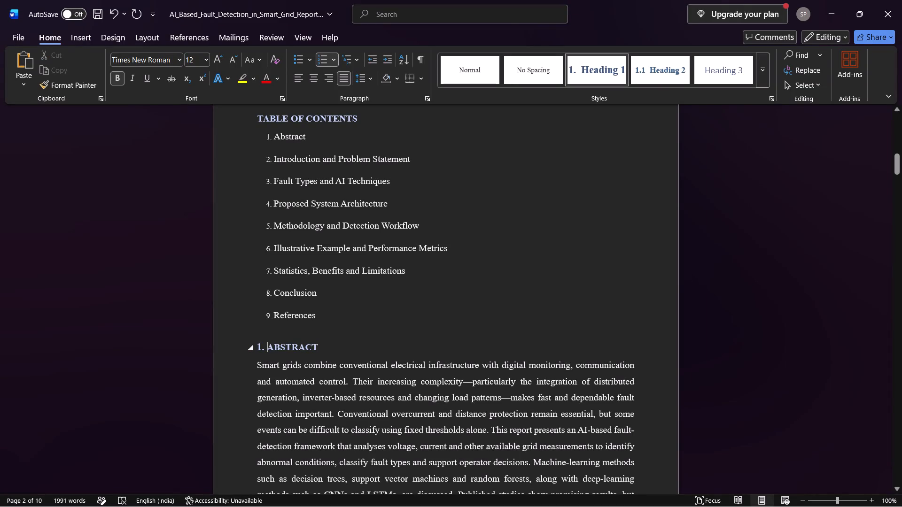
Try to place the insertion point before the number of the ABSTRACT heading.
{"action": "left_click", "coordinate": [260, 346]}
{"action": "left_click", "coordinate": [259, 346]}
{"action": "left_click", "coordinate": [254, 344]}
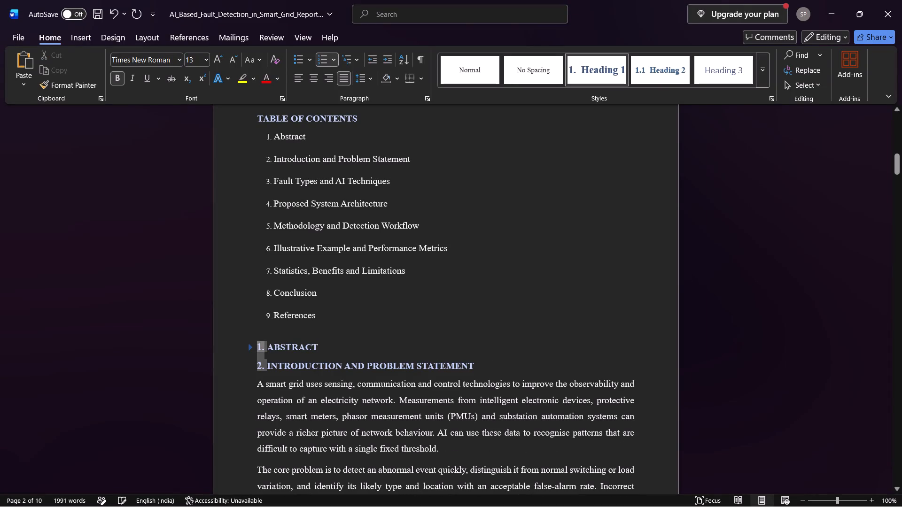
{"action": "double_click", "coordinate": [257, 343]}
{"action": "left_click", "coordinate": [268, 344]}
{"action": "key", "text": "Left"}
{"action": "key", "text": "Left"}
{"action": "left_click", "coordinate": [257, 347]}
Insert nine blank paragraphs after the References entry in the table of contents to move the ABSTRACT section onto page 3.
{"action": "left_click", "coordinate": [318, 328]}
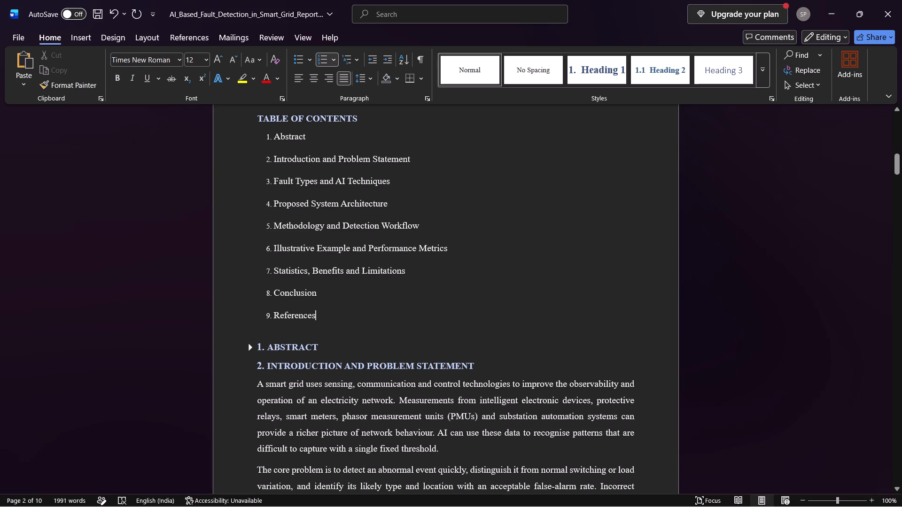
{"action": "key", "text": "Return"}
{"action": "key", "text": "Return"}
{"action": "key", "text": "Return"}
{"action": "key", "text": "Return"}
{"action": "key", "text": "Return"}
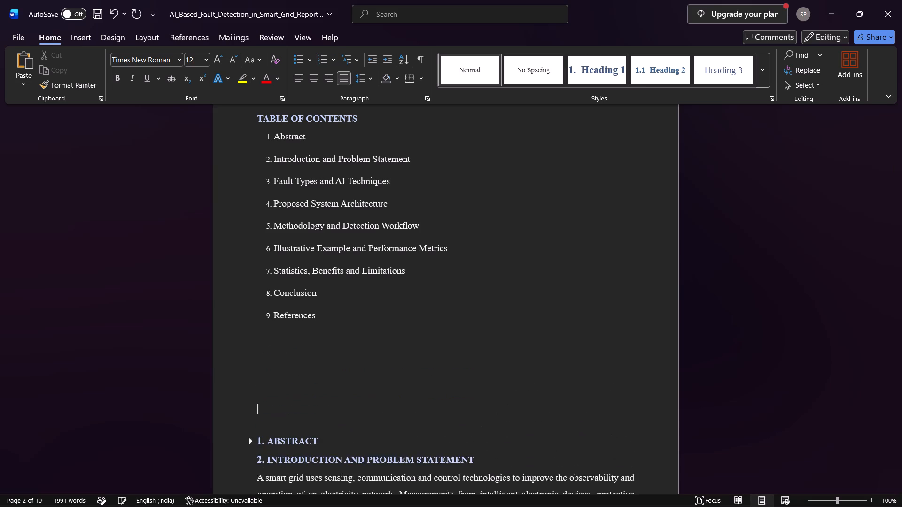
{"action": "key", "text": "Return"}
{"action": "scroll", "coordinate": [374, 323], "scroll_direction": "down", "scroll_amount": 6}
{"action": "key", "text": "Return"}
{"action": "key", "text": "Return"}
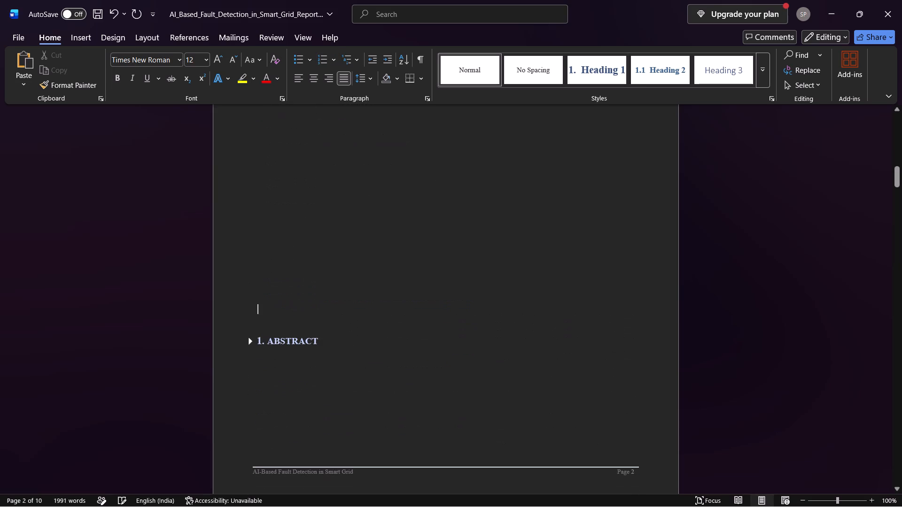
{"action": "key", "text": "Return"}
{"action": "scroll", "coordinate": [404, 299], "scroll_direction": "down", "scroll_amount": 6}
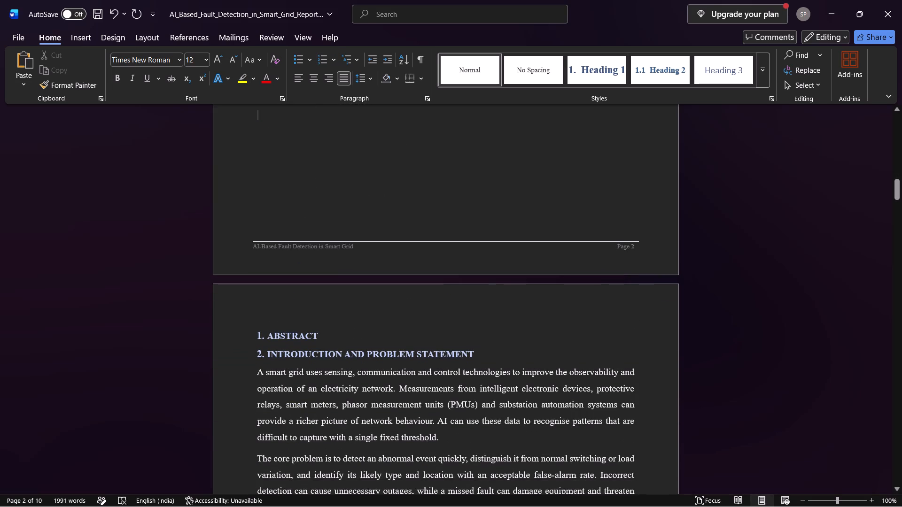
Expand the collapsed ABSTRACT section on page 3.
{"action": "left_click", "coordinate": [257, 333]}
{"action": "left_click", "coordinate": [248, 333]}
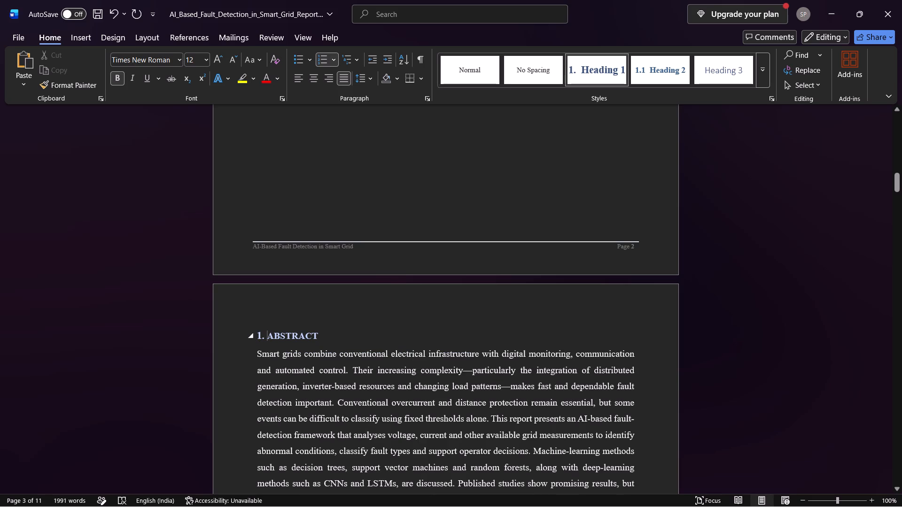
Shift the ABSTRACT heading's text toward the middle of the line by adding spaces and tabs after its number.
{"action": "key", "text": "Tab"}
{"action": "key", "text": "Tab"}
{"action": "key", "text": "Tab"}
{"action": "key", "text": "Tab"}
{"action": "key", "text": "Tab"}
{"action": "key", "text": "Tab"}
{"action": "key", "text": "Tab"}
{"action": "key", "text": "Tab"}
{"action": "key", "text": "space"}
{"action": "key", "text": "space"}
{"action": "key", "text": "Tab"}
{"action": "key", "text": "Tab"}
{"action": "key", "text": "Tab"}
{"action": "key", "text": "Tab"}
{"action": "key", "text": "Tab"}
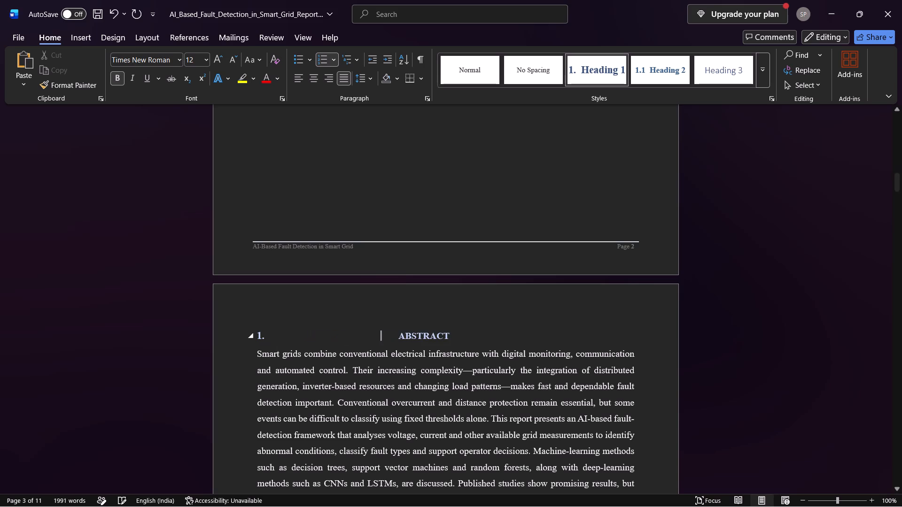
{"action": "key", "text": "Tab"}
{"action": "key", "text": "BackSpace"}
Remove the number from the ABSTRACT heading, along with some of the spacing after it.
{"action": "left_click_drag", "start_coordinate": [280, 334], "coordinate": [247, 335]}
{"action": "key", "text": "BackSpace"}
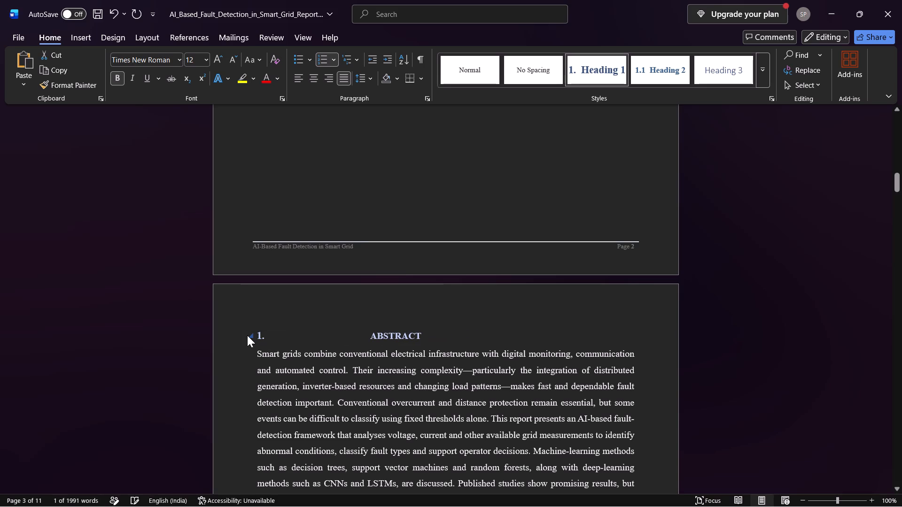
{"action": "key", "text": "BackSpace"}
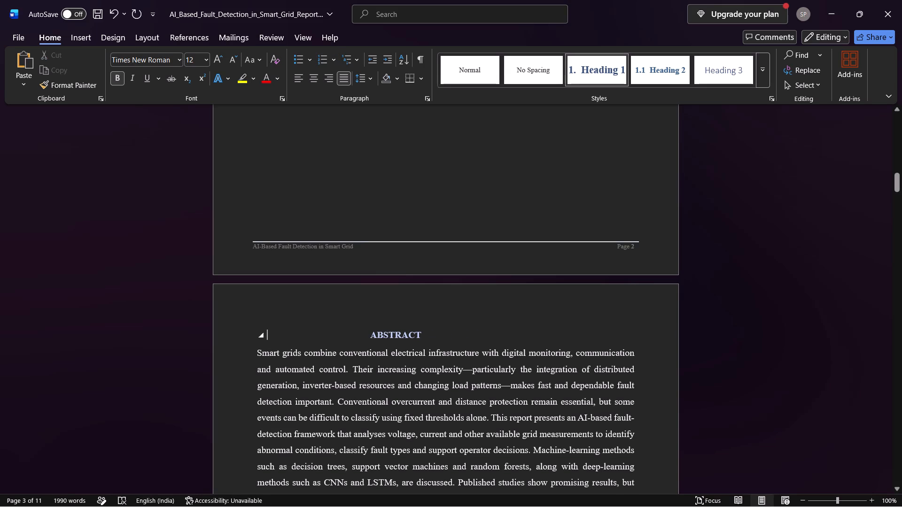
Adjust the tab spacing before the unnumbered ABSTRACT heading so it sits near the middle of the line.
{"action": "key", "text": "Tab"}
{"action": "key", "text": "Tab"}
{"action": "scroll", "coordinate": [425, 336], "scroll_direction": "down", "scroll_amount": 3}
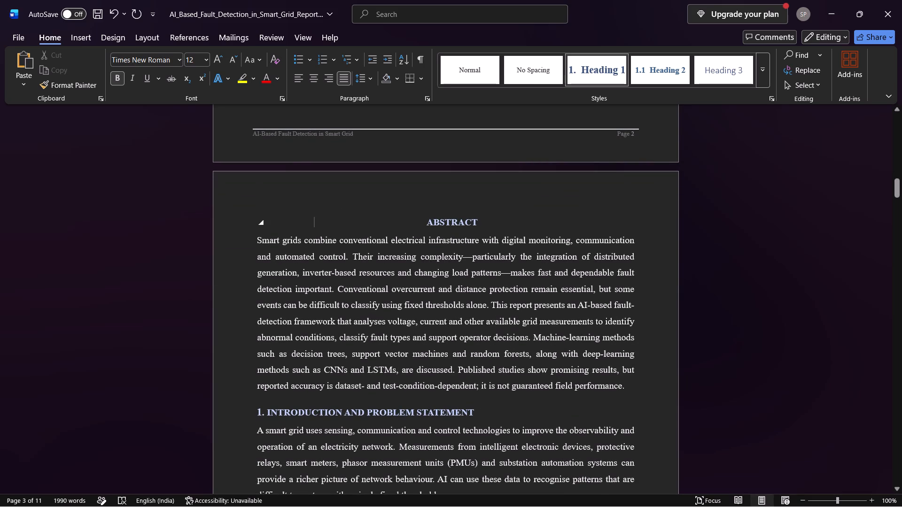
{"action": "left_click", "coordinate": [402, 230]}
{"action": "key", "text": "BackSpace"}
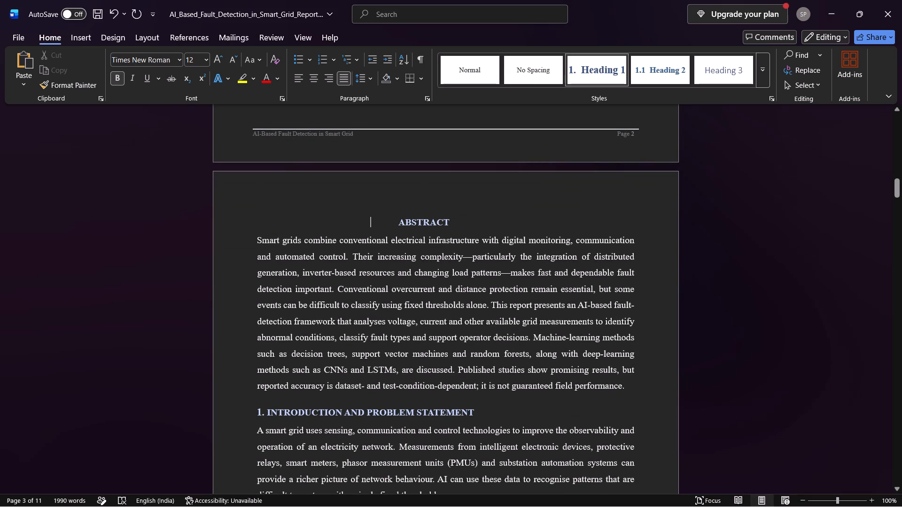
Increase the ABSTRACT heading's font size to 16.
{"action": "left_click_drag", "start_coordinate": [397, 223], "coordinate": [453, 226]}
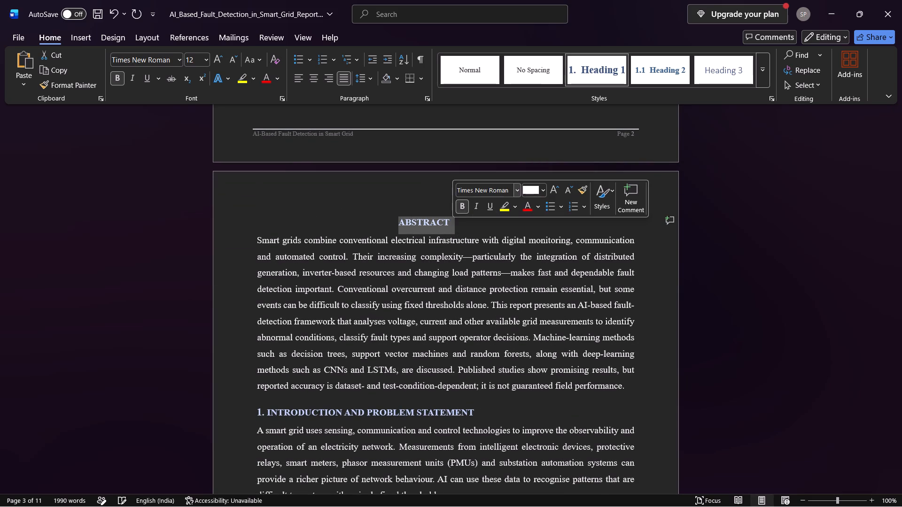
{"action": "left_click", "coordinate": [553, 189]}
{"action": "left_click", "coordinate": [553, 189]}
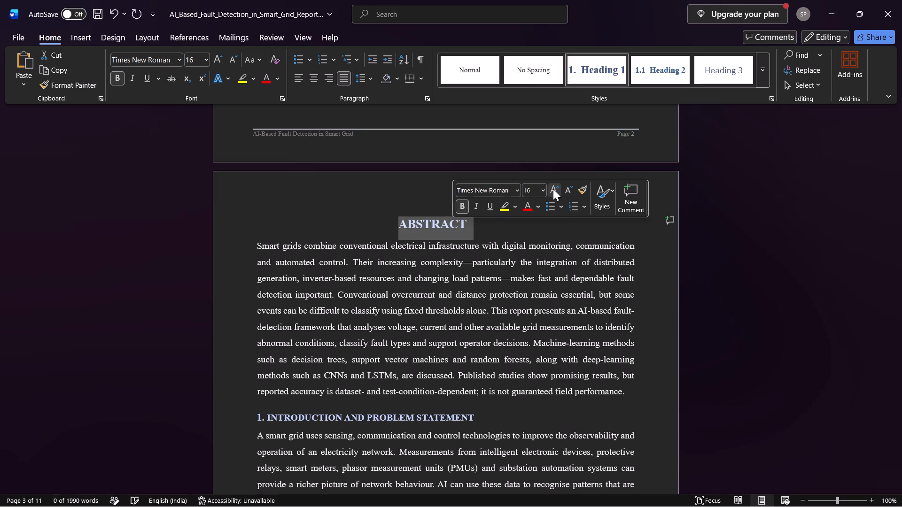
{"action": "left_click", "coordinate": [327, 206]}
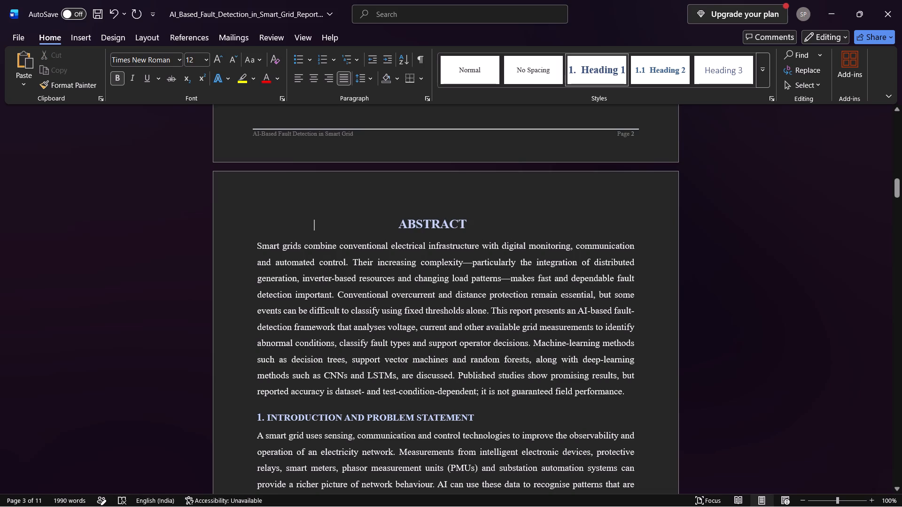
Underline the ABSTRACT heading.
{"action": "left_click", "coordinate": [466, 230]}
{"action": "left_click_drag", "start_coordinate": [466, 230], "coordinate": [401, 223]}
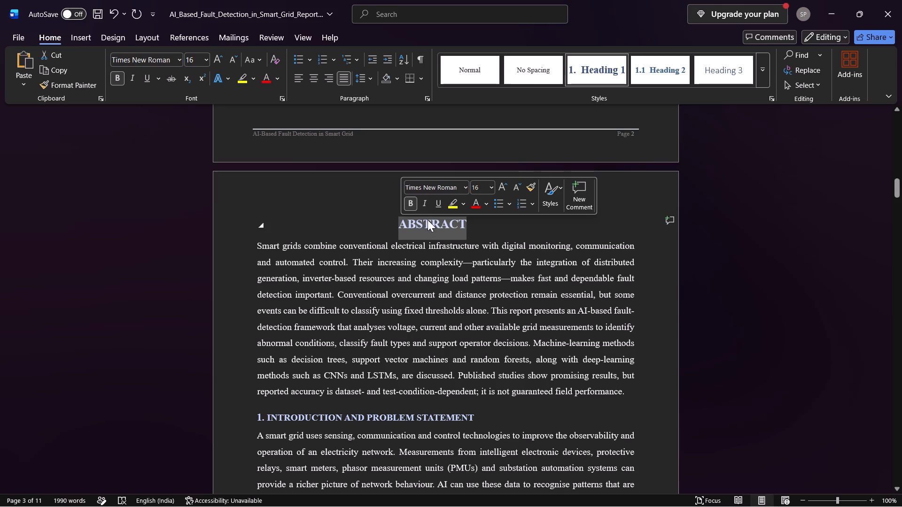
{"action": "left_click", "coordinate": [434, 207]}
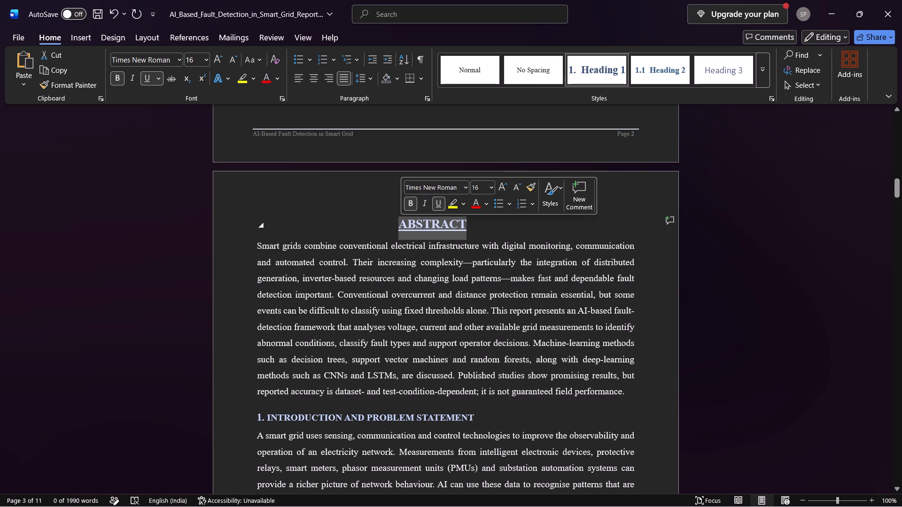
Compare the ABSTRACT heading's look with the TABLE OF CONTENTS heading and the numbered section headings on the neighbouring pages.
{"action": "scroll", "coordinate": [332, 219], "scroll_direction": "up", "scroll_amount": 3}
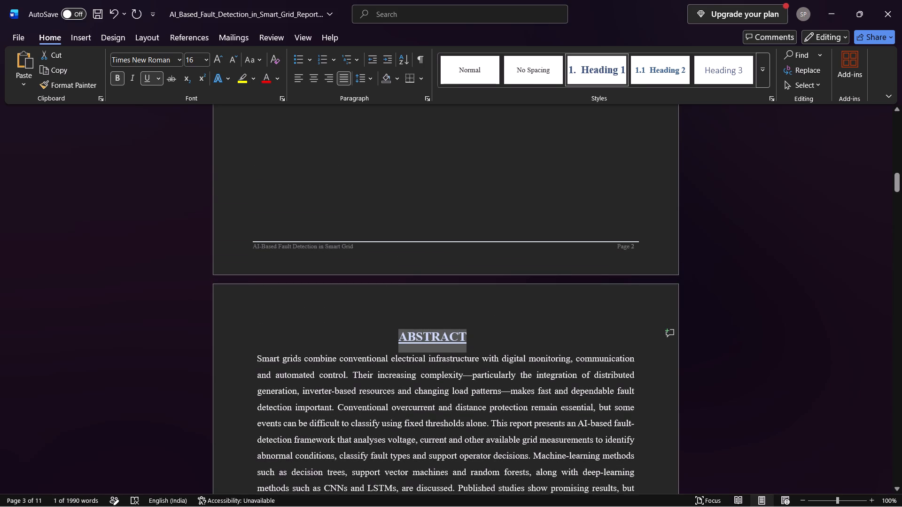
{"action": "scroll", "coordinate": [332, 219], "scroll_direction": "up", "scroll_amount": 17}
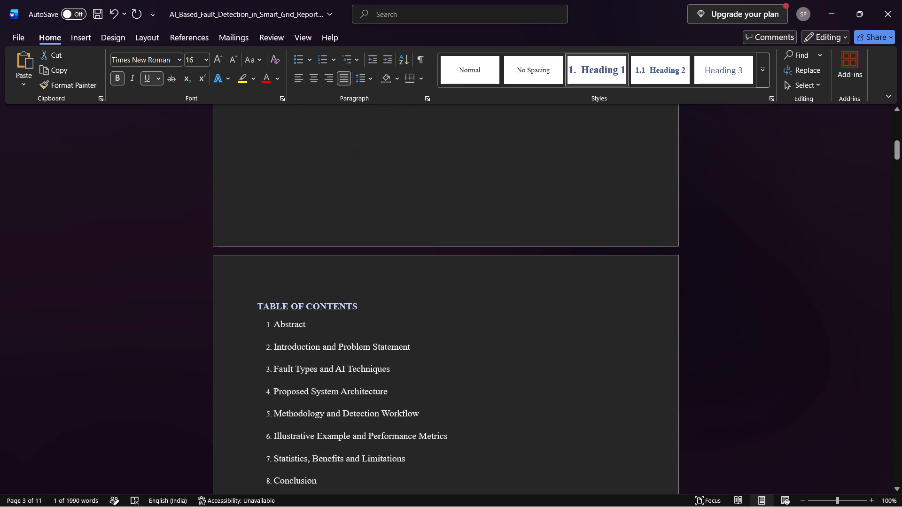
{"action": "scroll", "coordinate": [363, 327], "scroll_direction": "down", "scroll_amount": 19}
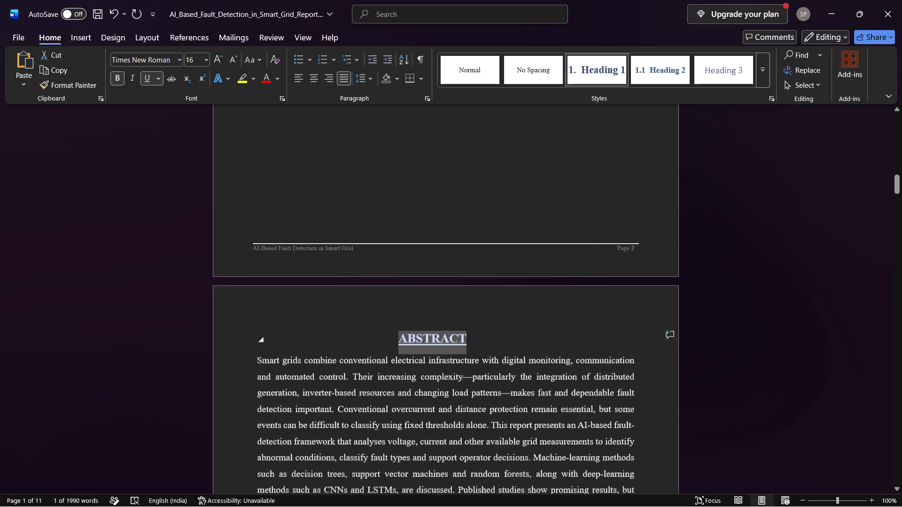
{"action": "scroll", "coordinate": [433, 311], "scroll_direction": "down", "scroll_amount": 2}
{"action": "scroll", "coordinate": [499, 329], "scroll_direction": "down", "scroll_amount": 5}
{"action": "scroll", "coordinate": [436, 300], "scroll_direction": "up", "scroll_amount": 2}
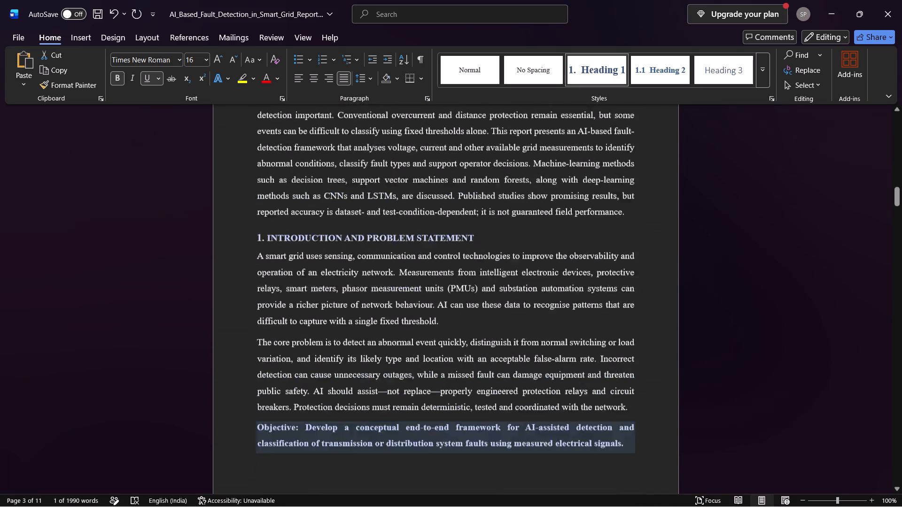
{"action": "scroll", "coordinate": [436, 300], "scroll_direction": "up", "scroll_amount": 2}
{"action": "scroll", "coordinate": [436, 300], "scroll_direction": "down", "scroll_amount": 1}
{"action": "scroll", "coordinate": [436, 300], "scroll_direction": "up", "scroll_amount": 1}
{"action": "scroll", "coordinate": [436, 300], "scroll_direction": "down", "scroll_amount": 3}
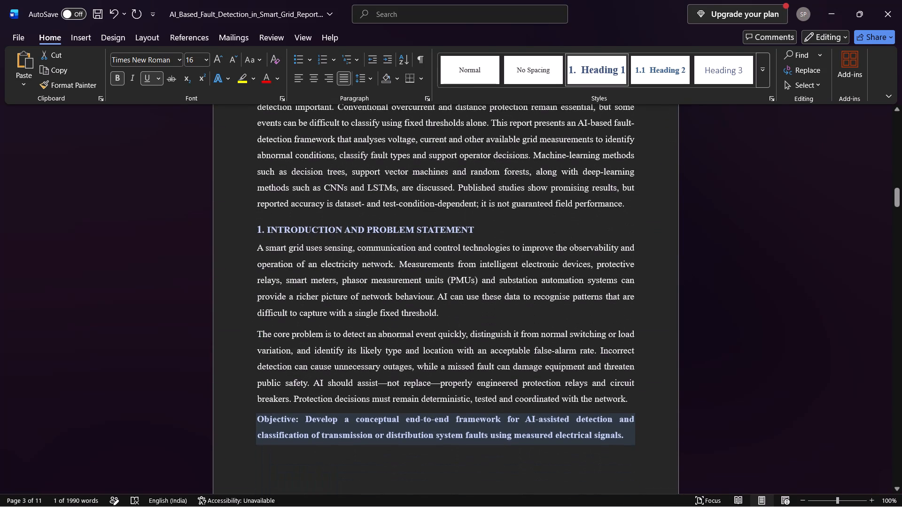
{"action": "scroll", "coordinate": [436, 300], "scroll_direction": "down", "scroll_amount": 11}
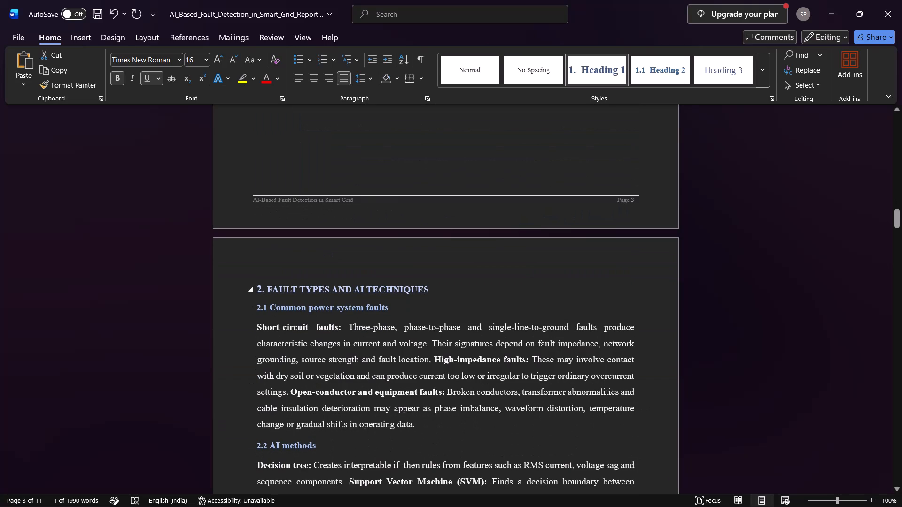
{"action": "scroll", "coordinate": [436, 300], "scroll_direction": "up", "scroll_amount": 18}
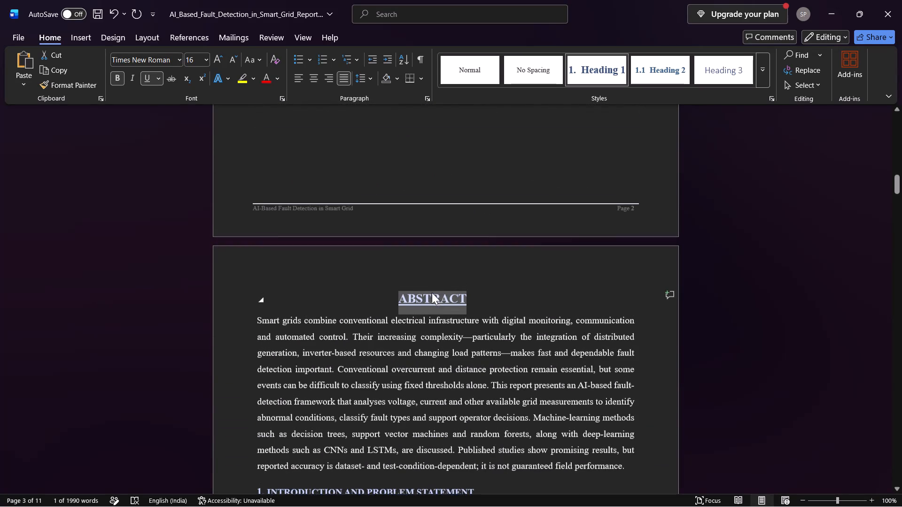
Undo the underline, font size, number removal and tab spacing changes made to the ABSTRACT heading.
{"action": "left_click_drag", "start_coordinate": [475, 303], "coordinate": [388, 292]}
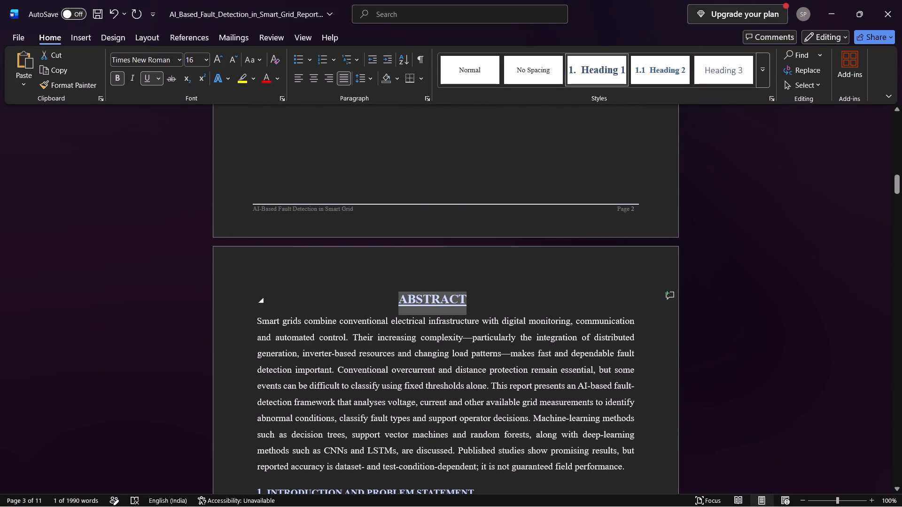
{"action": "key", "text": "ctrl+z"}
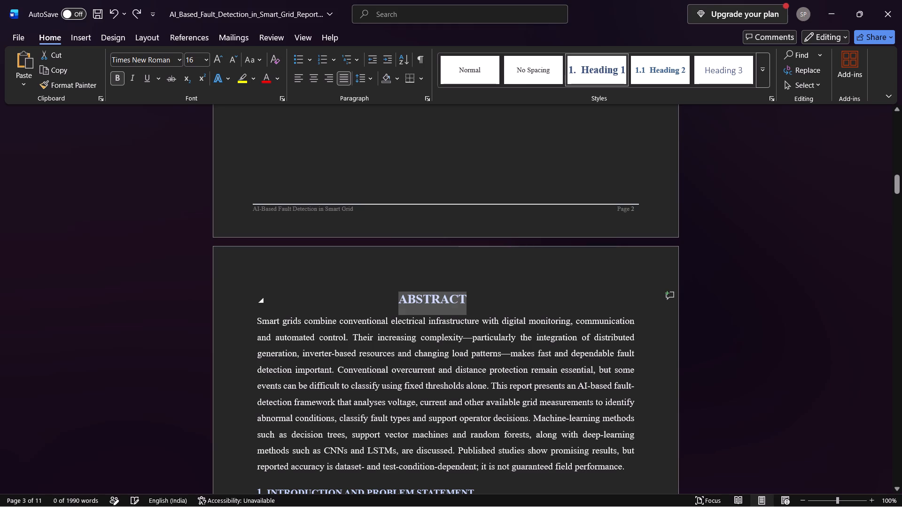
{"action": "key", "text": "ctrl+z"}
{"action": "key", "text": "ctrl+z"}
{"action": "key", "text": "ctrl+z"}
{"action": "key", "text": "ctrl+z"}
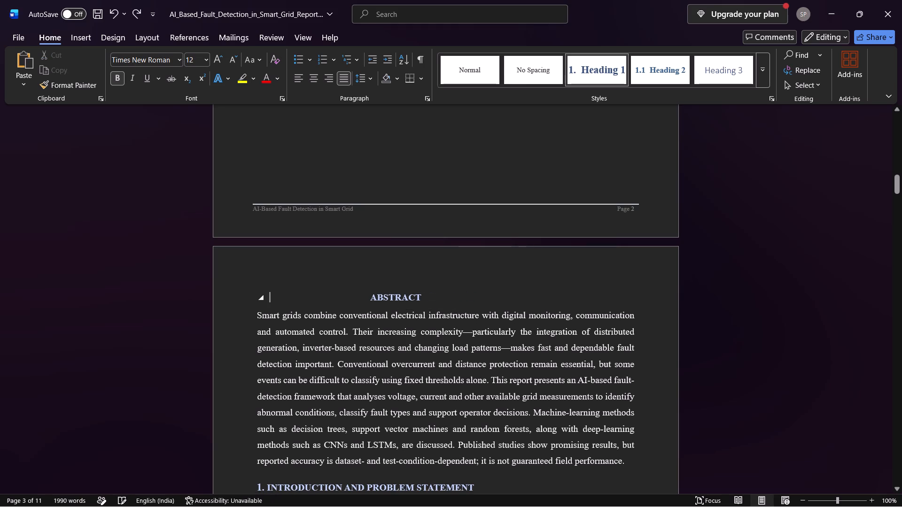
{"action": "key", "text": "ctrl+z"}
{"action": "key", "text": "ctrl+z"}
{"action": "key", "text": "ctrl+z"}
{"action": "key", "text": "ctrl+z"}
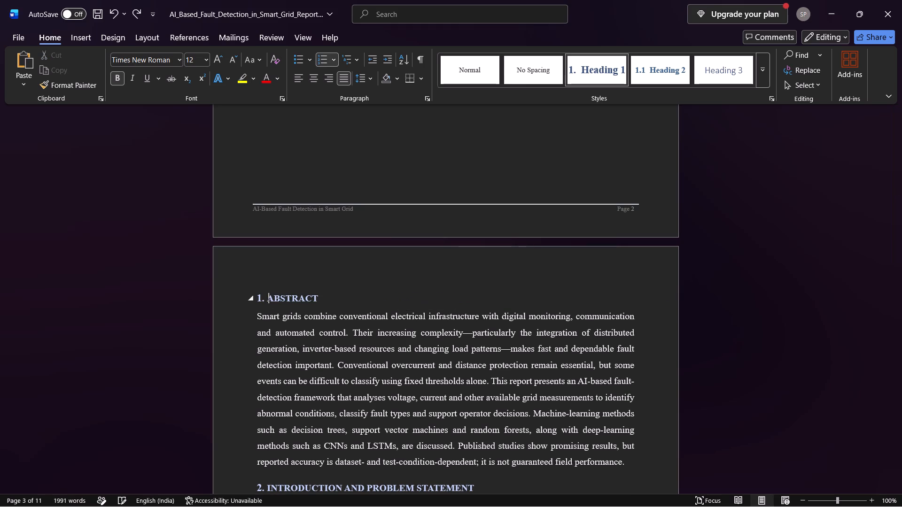
Set the numbered ABSTRACT heading's font size to 14.
{"action": "left_click", "coordinate": [286, 297]}
{"action": "left_click_drag", "start_coordinate": [342, 300], "coordinate": [258, 294]}
{"action": "left_click", "coordinate": [358, 258]}
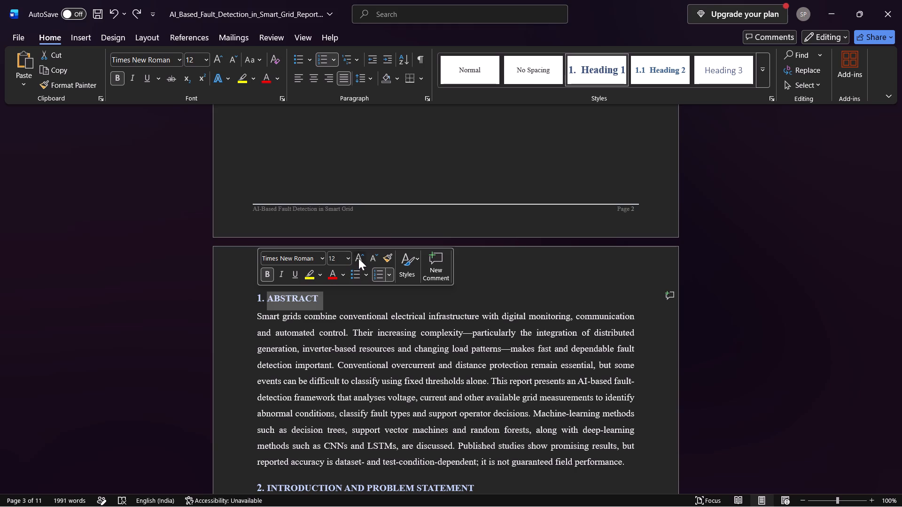
{"action": "left_click", "coordinate": [385, 303]}
{"action": "scroll", "coordinate": [424, 323], "scroll_direction": "down", "scroll_amount": 4}
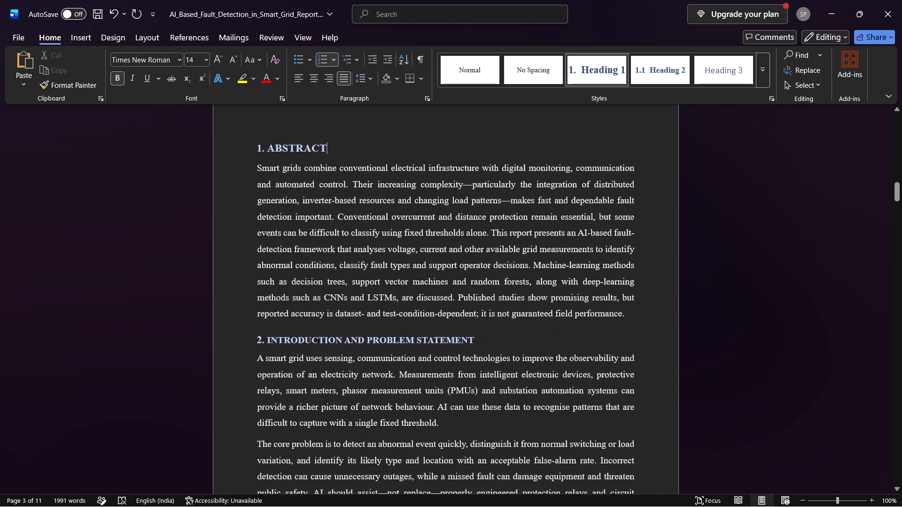
Set the font size of the INTRODUCTION AND PROBLEM STATEMENT heading to 14.
{"action": "scroll", "coordinate": [429, 324], "scroll_direction": "down", "scroll_amount": 2}
{"action": "left_click_drag", "start_coordinate": [477, 263], "coordinate": [266, 264]}
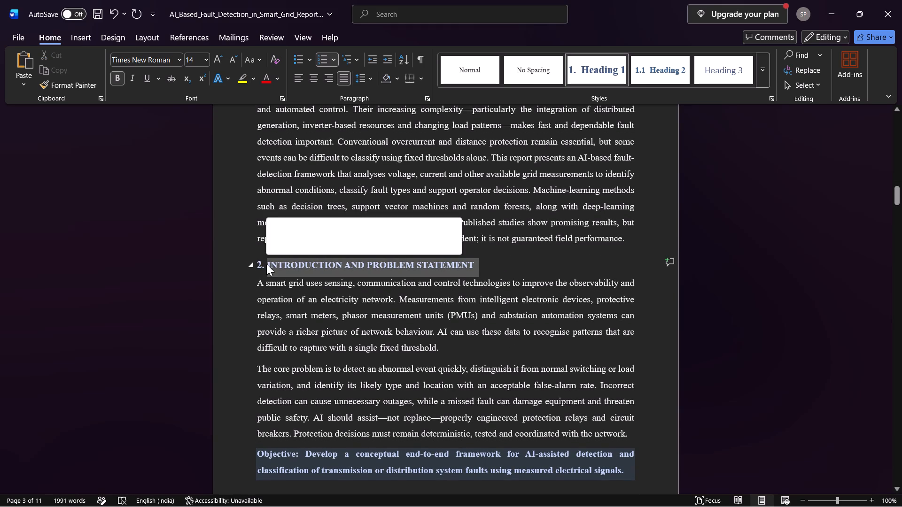
{"action": "left_click", "coordinate": [364, 229]}
Compare the FAULT TYPES AND AI TECHNIQUES heading with the section 2 heading and check the end of page 3.
{"action": "scroll", "coordinate": [448, 311], "scroll_direction": "down", "scroll_amount": 6}
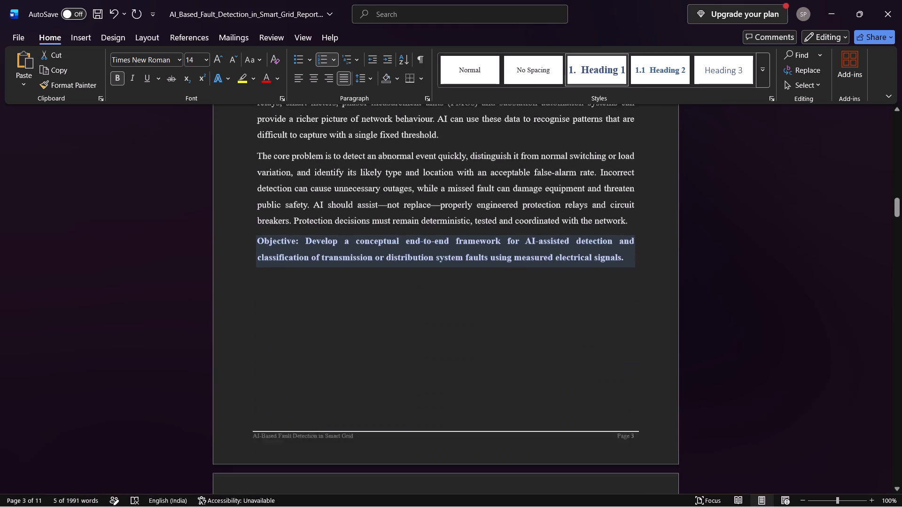
{"action": "scroll", "coordinate": [450, 313], "scroll_direction": "down", "scroll_amount": 5}
{"action": "left_click_drag", "start_coordinate": [431, 323], "coordinate": [286, 329]}
{"action": "left_click", "coordinate": [521, 341]}
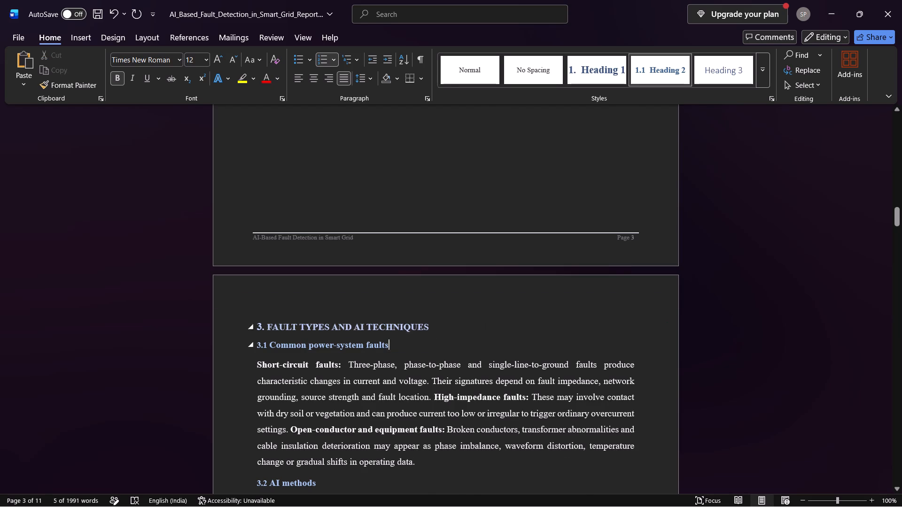
{"action": "scroll", "coordinate": [511, 333], "scroll_direction": "up", "scroll_amount": 9}
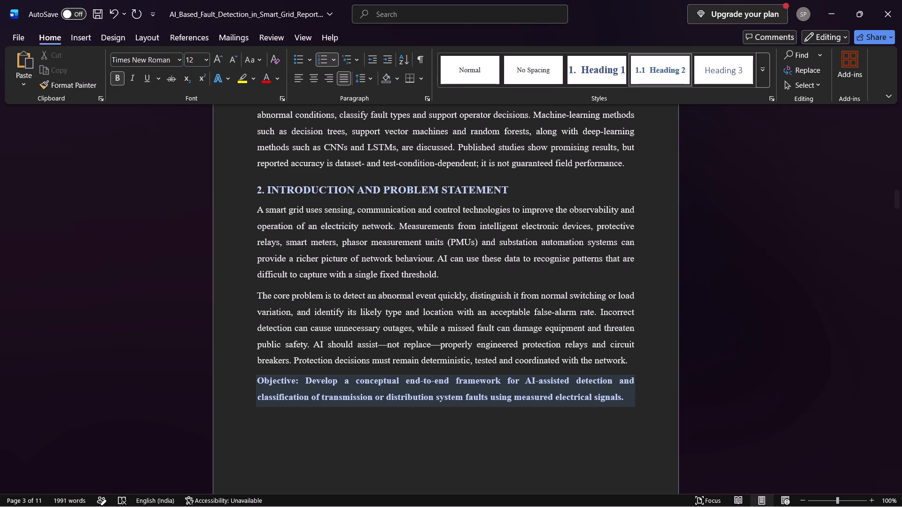
{"action": "scroll", "coordinate": [505, 322], "scroll_direction": "down", "scroll_amount": 4}
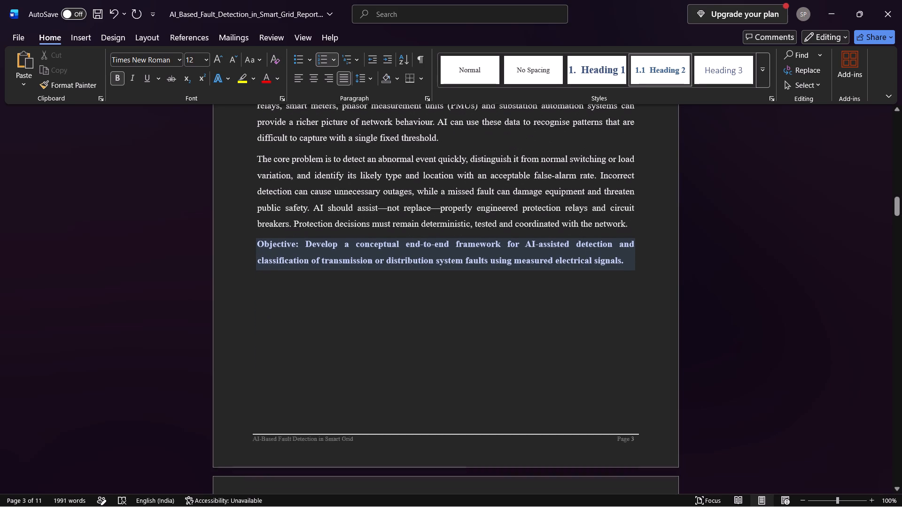
Examine the blank gap between the Objective paragraph on page 3 and the FAULT TYPES AND AI TECHNIQUES heading on page 4.
{"action": "left_click", "coordinate": [322, 283]}
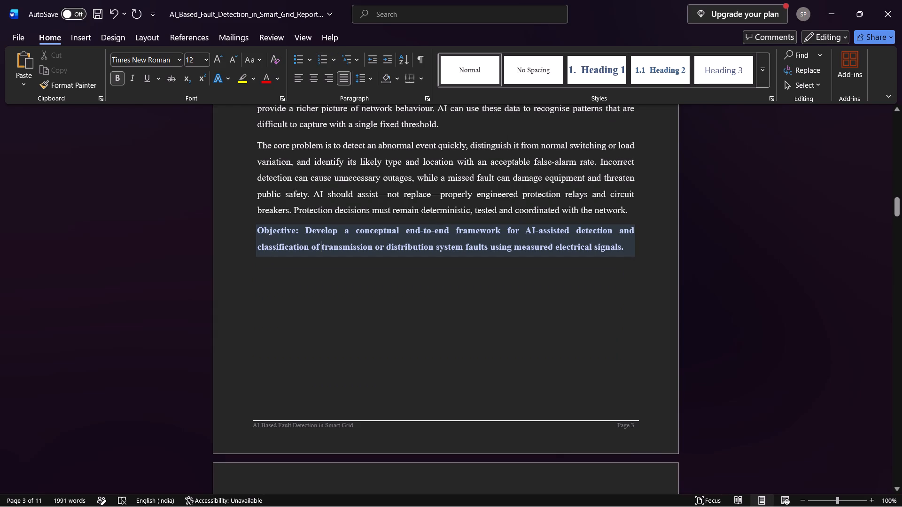
{"action": "left_click", "coordinate": [642, 251]}
{"action": "scroll", "coordinate": [394, 327], "scroll_direction": "down", "scroll_amount": 4}
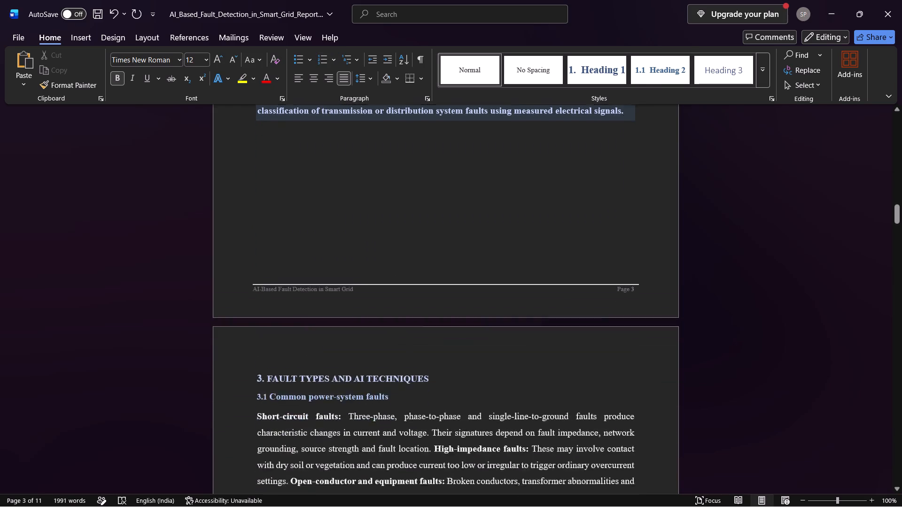
{"action": "scroll", "coordinate": [394, 327], "scroll_direction": "down", "scroll_amount": 1}
{"action": "left_click", "coordinate": [257, 321]}
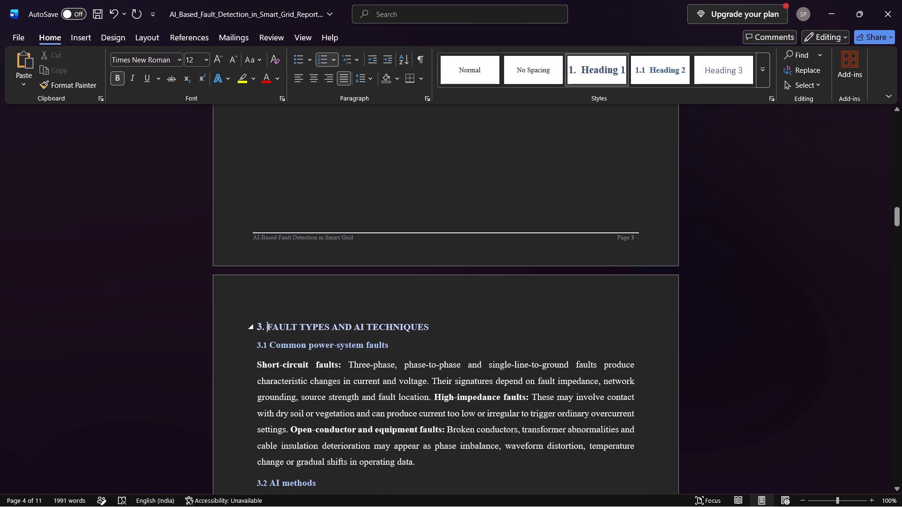
{"action": "scroll", "coordinate": [350, 336], "scroll_direction": "down", "scroll_amount": 1}
{"action": "left_click", "coordinate": [264, 153]}
{"action": "left_click", "coordinate": [308, 170]}
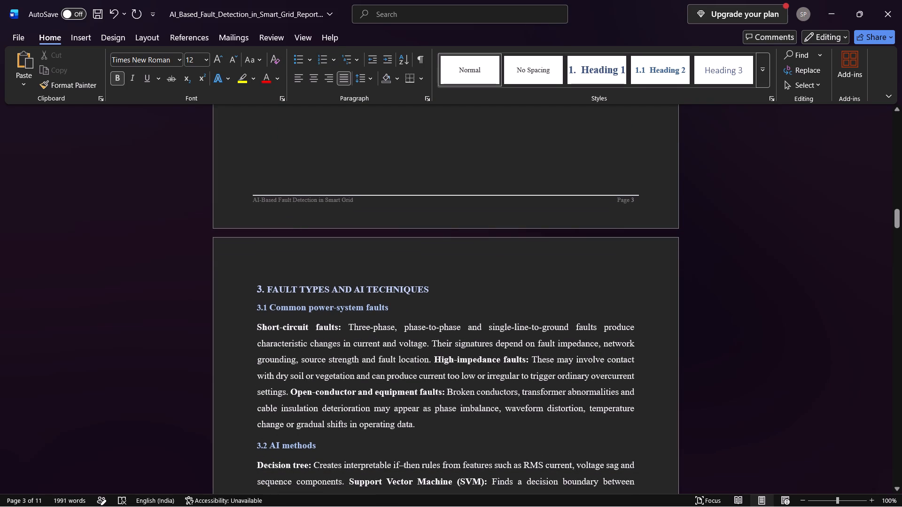
{"action": "scroll", "coordinate": [303, 240], "scroll_direction": "down", "scroll_amount": 1}
{"action": "left_click", "coordinate": [257, 250]}
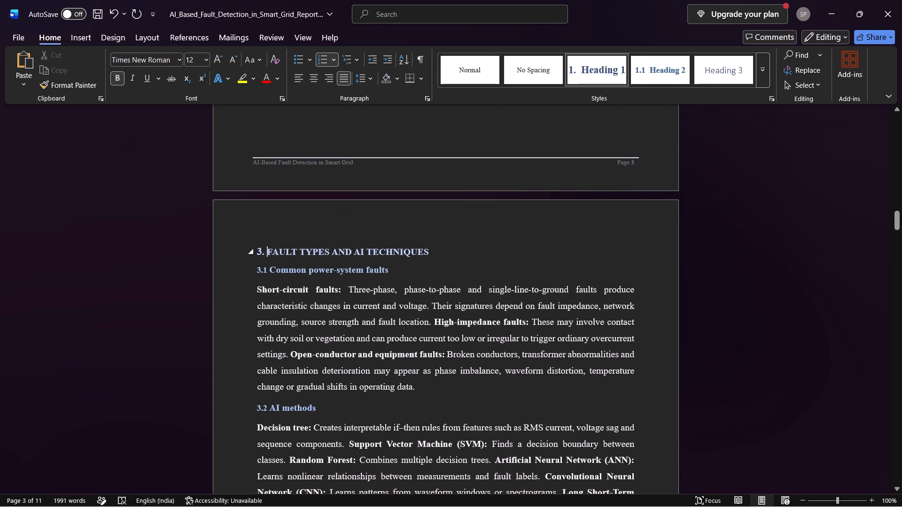
{"action": "scroll", "coordinate": [346, 148], "scroll_direction": "up", "scroll_amount": 6}
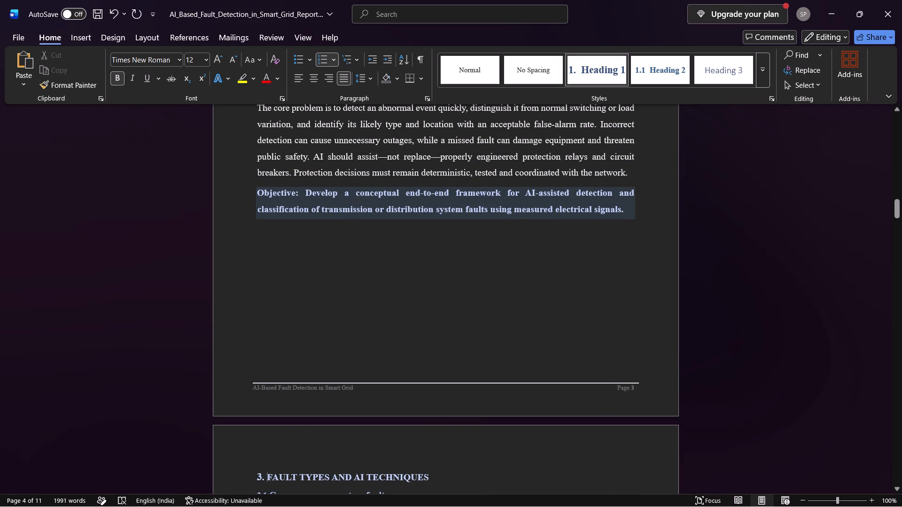
{"action": "left_click", "coordinate": [413, 301]}
{"action": "left_click", "coordinate": [426, 300]}
{"action": "left_click", "coordinate": [505, 286]}
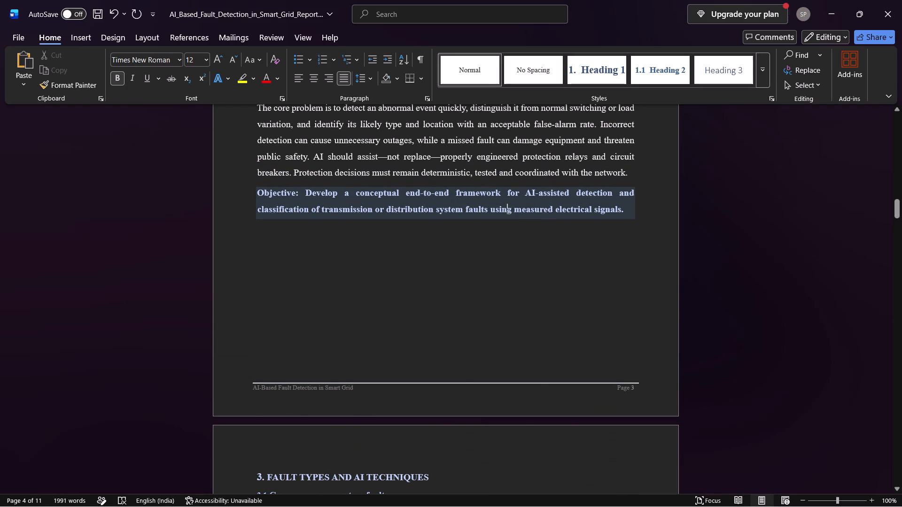
{"action": "scroll", "coordinate": [416, 352], "scroll_direction": "down", "scroll_amount": 4}
{"action": "left_click_drag", "start_coordinate": [265, 325], "coordinate": [270, 331]}
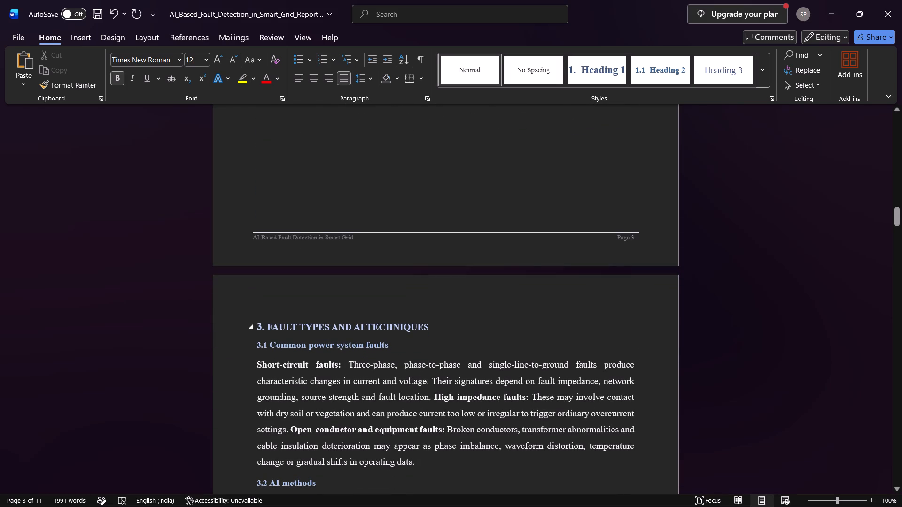
{"action": "left_click_drag", "start_coordinate": [270, 331], "coordinate": [435, 342]}
{"action": "scroll", "coordinate": [430, 361], "scroll_direction": "up", "scroll_amount": 10}
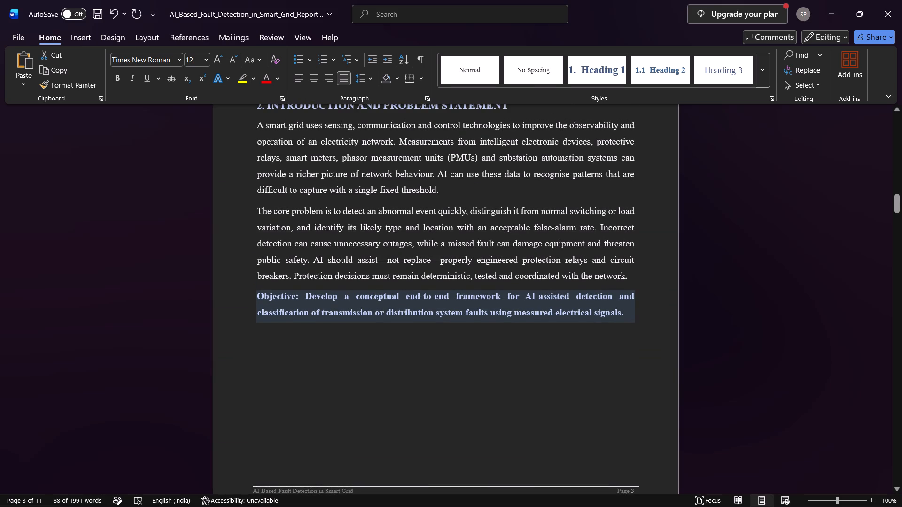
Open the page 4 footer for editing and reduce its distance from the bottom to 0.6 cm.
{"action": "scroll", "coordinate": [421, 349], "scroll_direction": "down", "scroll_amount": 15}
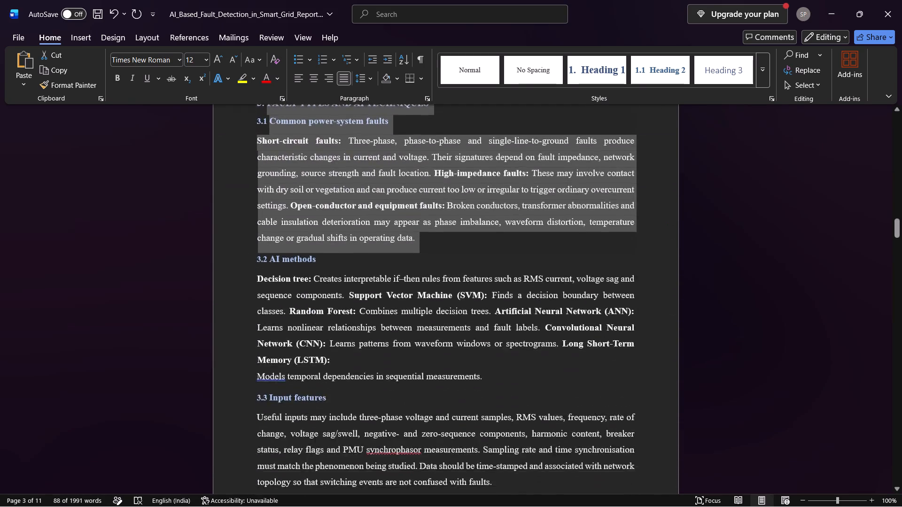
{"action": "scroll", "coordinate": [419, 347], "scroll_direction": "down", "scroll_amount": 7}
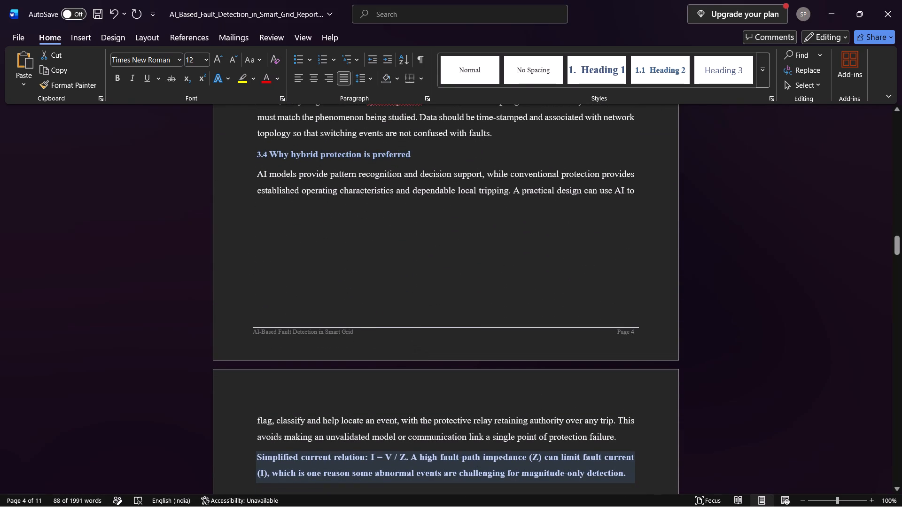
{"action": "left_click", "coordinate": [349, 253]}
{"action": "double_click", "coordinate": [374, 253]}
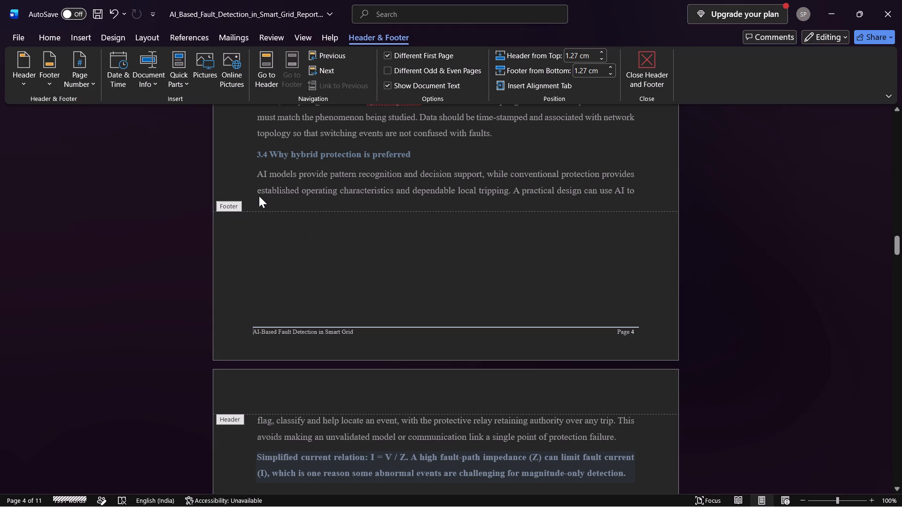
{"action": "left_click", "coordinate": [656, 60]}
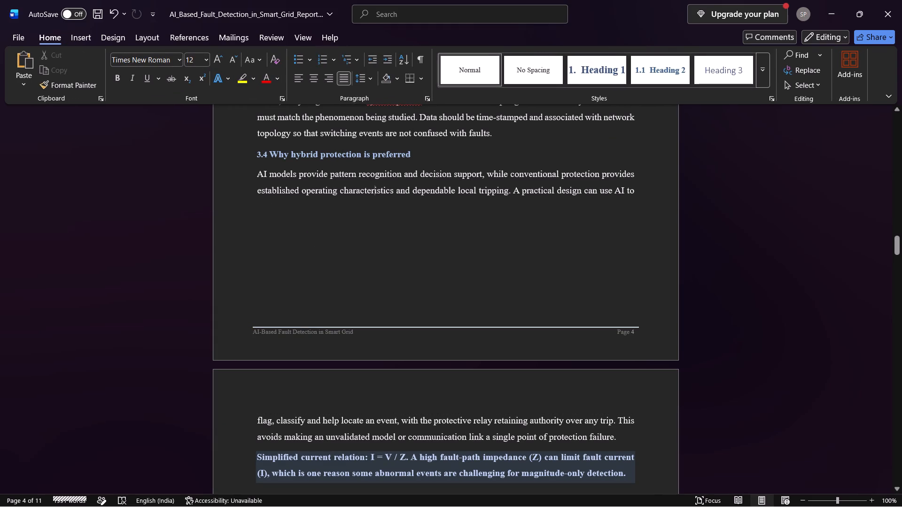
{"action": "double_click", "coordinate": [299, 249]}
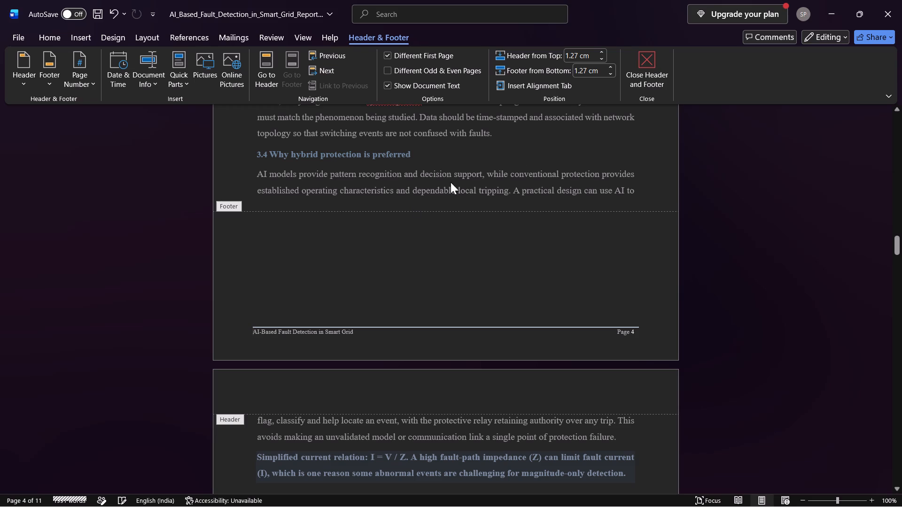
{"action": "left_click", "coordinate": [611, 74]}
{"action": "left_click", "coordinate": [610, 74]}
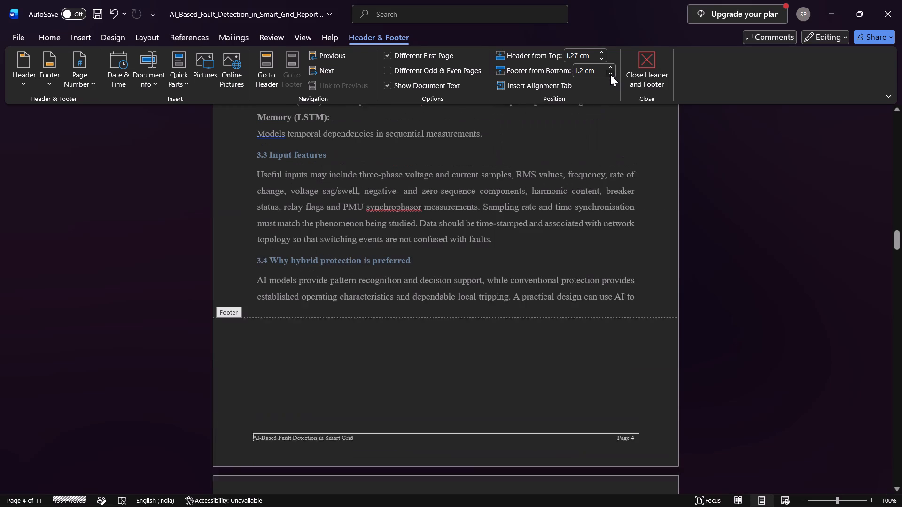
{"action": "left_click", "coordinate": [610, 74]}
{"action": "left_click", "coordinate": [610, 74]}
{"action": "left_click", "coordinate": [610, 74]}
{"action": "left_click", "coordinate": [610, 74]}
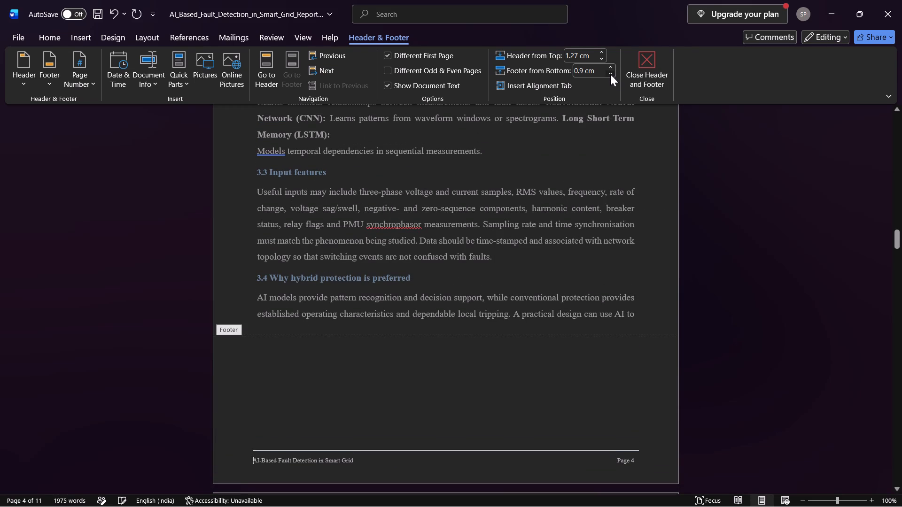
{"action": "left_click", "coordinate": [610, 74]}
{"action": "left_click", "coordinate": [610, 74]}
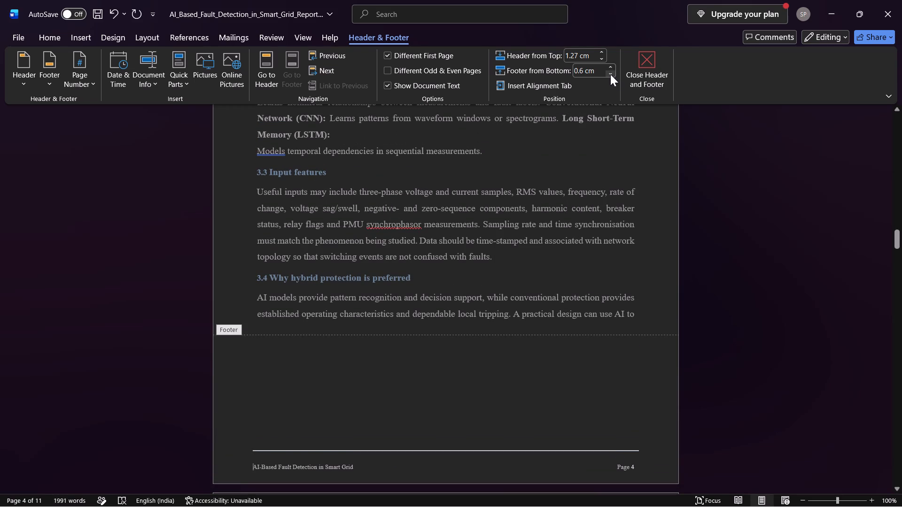
Set the footer's distance from the bottom to 1.4 cm and leave footer editing.
{"action": "triple_click", "coordinate": [610, 68]}
{"action": "double_click", "coordinate": [610, 68]}
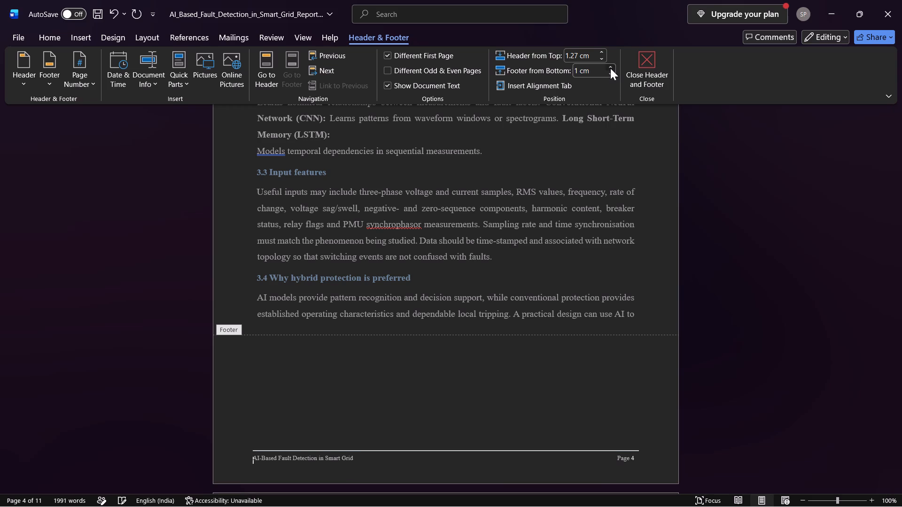
{"action": "left_click", "coordinate": [610, 68]}
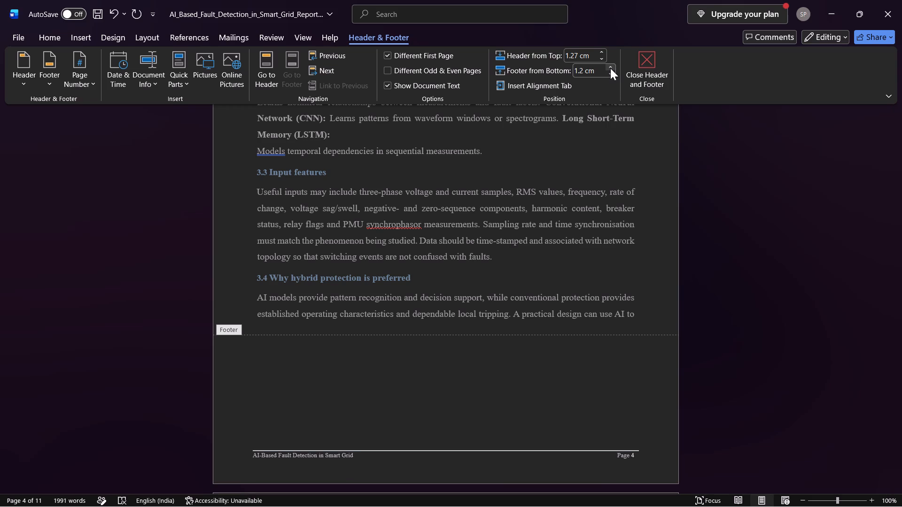
{"action": "left_click", "coordinate": [610, 68]}
{"action": "left_click", "coordinate": [610, 68]}
{"action": "left_click", "coordinate": [636, 70]}
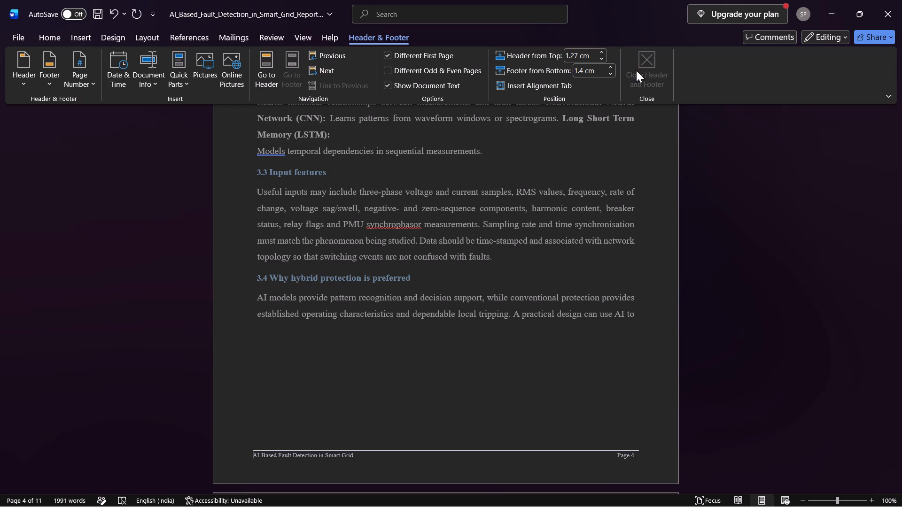
Reopen the page 4 footer and remove the footer with its report title and page number.
{"action": "double_click", "coordinate": [329, 368]}
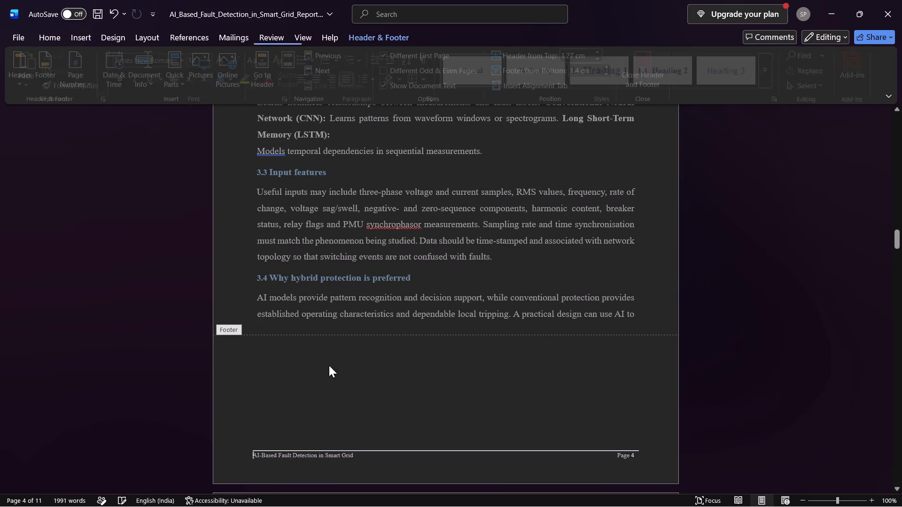
{"action": "left_click_drag", "start_coordinate": [233, 329], "coordinate": [225, 371]}
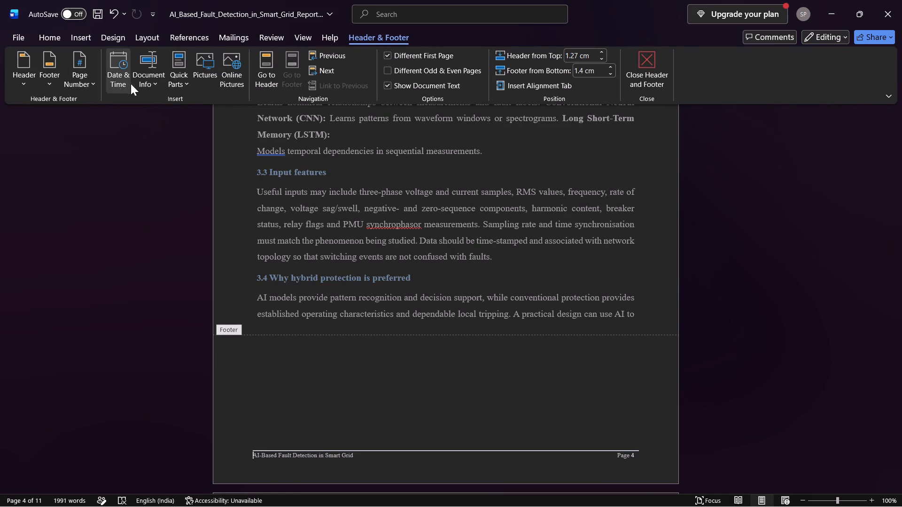
{"action": "left_click", "coordinate": [47, 61]}
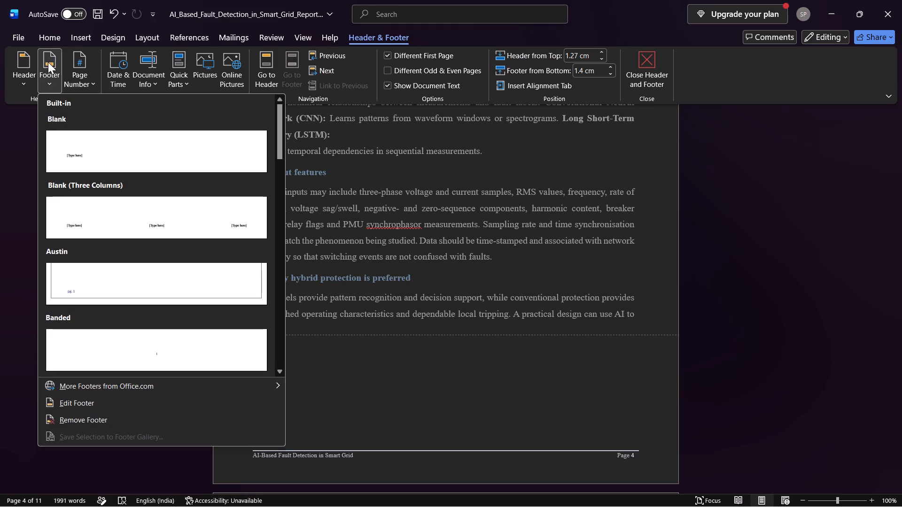
{"action": "left_click", "coordinate": [94, 415]}
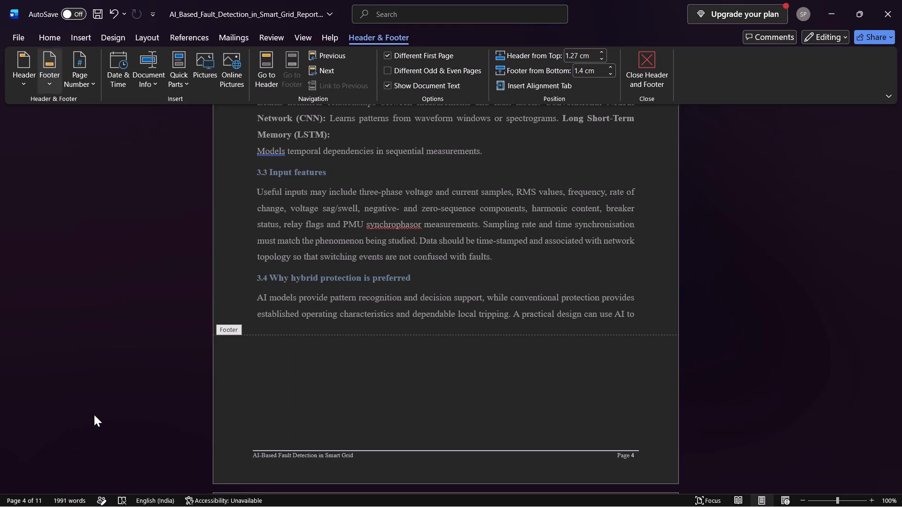
{"action": "left_click", "coordinate": [292, 421]}
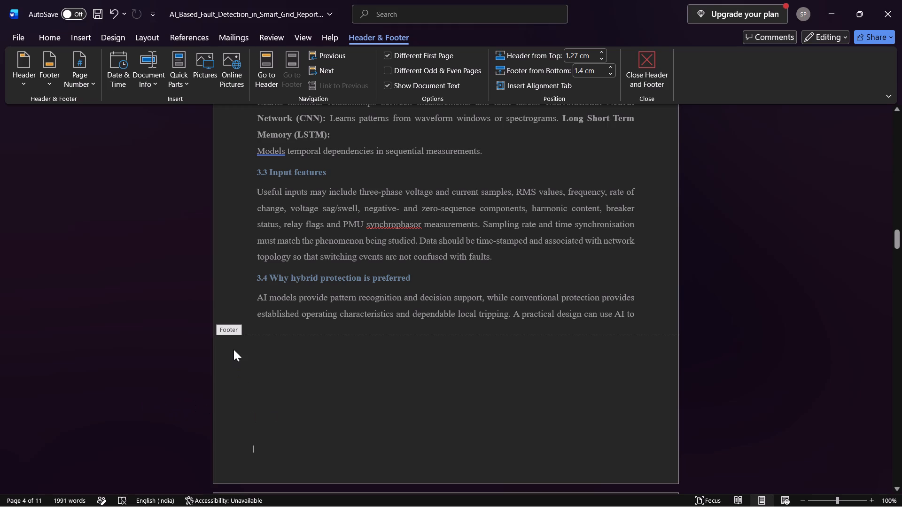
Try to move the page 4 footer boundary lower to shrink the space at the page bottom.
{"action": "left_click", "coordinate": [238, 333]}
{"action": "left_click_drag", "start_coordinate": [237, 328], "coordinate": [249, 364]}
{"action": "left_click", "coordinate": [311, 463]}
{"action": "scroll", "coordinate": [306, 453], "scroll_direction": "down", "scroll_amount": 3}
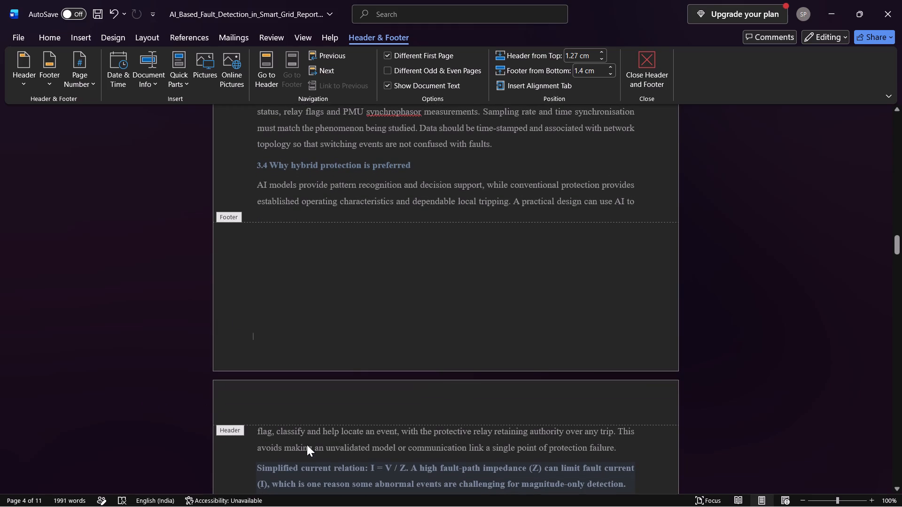
Undo the footer removal to restore the report title and page number.
{"action": "left_click", "coordinate": [284, 444]}
{"action": "scroll", "coordinate": [280, 384], "scroll_direction": "down", "scroll_amount": 15}
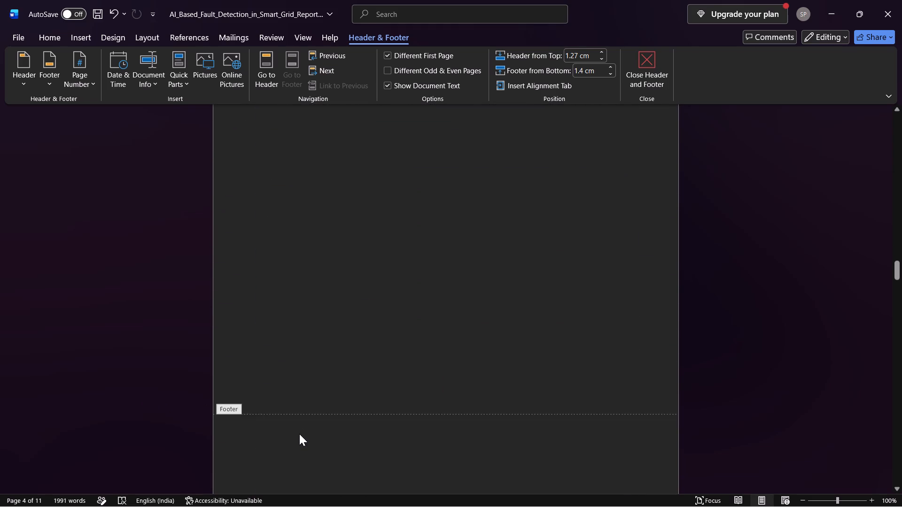
{"action": "scroll", "coordinate": [299, 434], "scroll_direction": "down", "scroll_amount": 4}
{"action": "scroll", "coordinate": [282, 337], "scroll_direction": "up", "scroll_amount": 10}
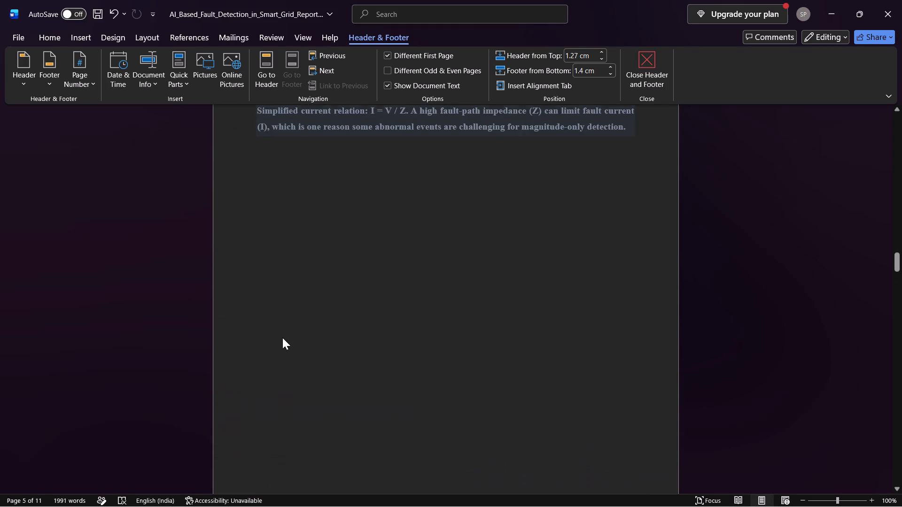
{"action": "scroll", "coordinate": [282, 338], "scroll_direction": "down", "scroll_amount": 5}
{"action": "scroll", "coordinate": [282, 338], "scroll_direction": "up", "scroll_amount": 2}
{"action": "scroll", "coordinate": [282, 338], "scroll_direction": "down", "scroll_amount": 14}
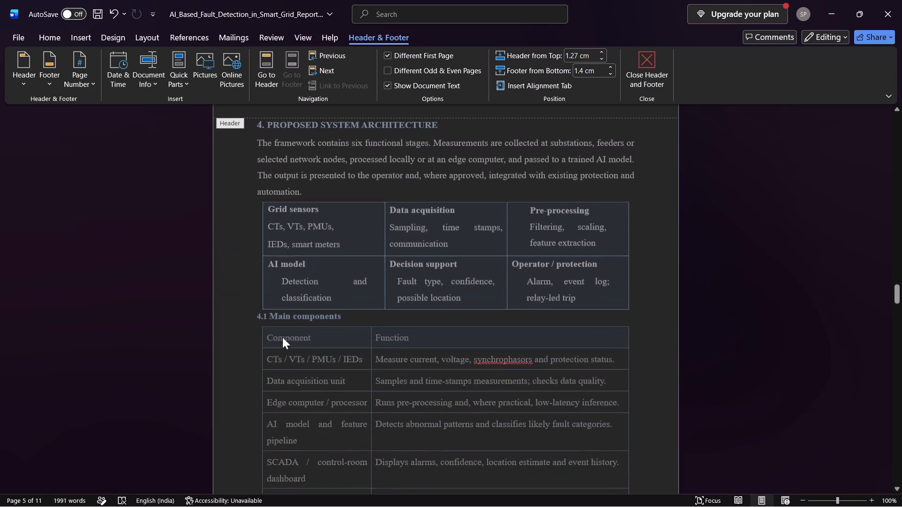
{"action": "key", "text": "ctrl+z"}
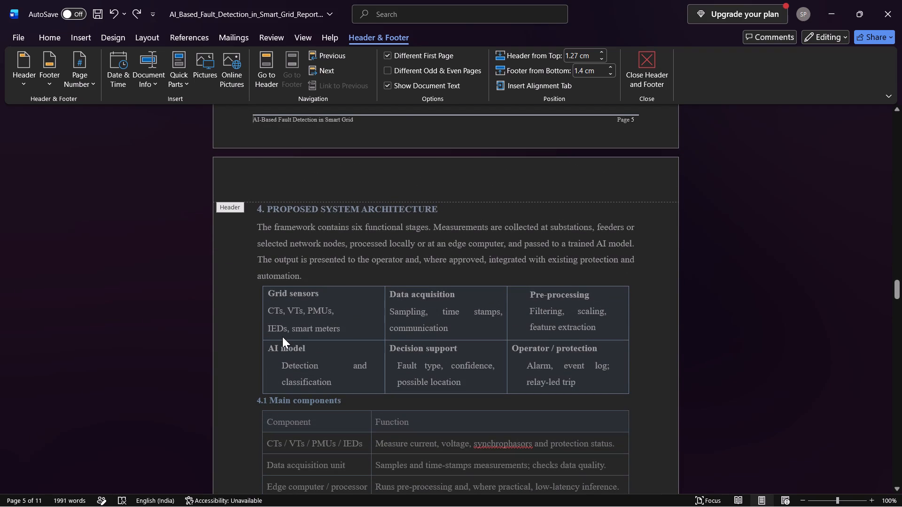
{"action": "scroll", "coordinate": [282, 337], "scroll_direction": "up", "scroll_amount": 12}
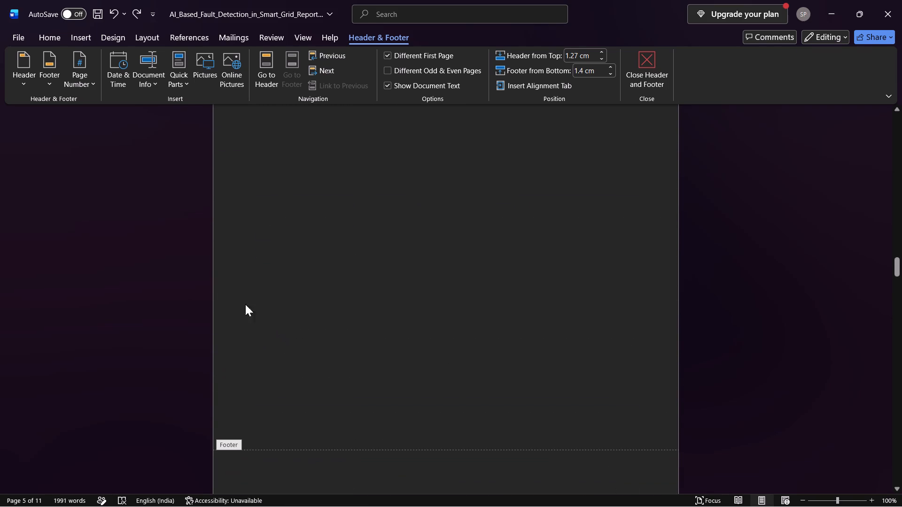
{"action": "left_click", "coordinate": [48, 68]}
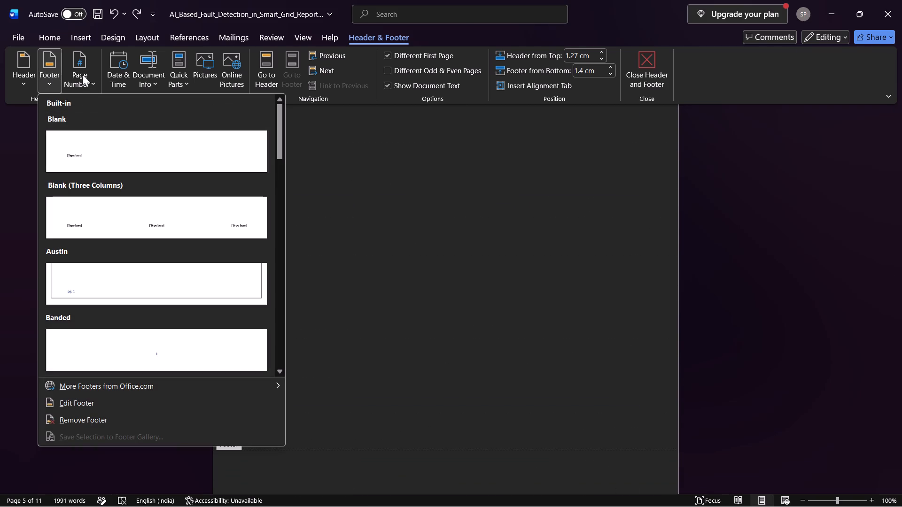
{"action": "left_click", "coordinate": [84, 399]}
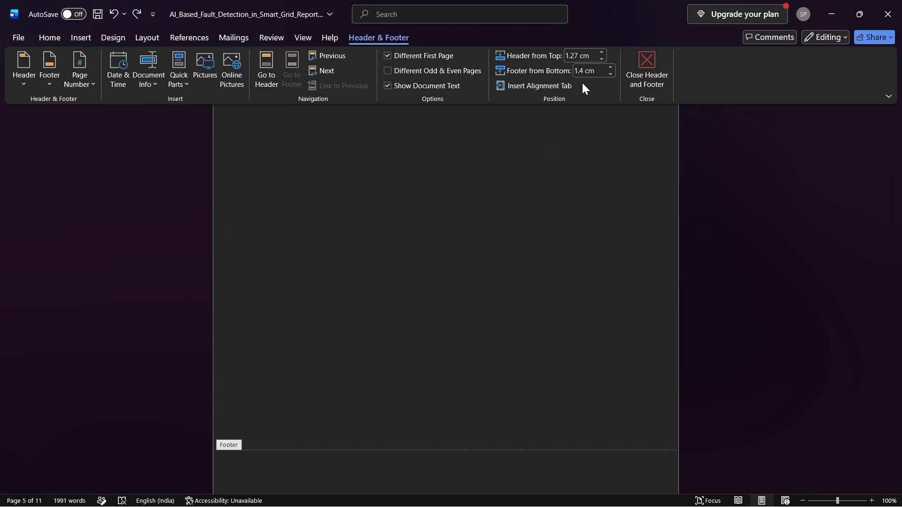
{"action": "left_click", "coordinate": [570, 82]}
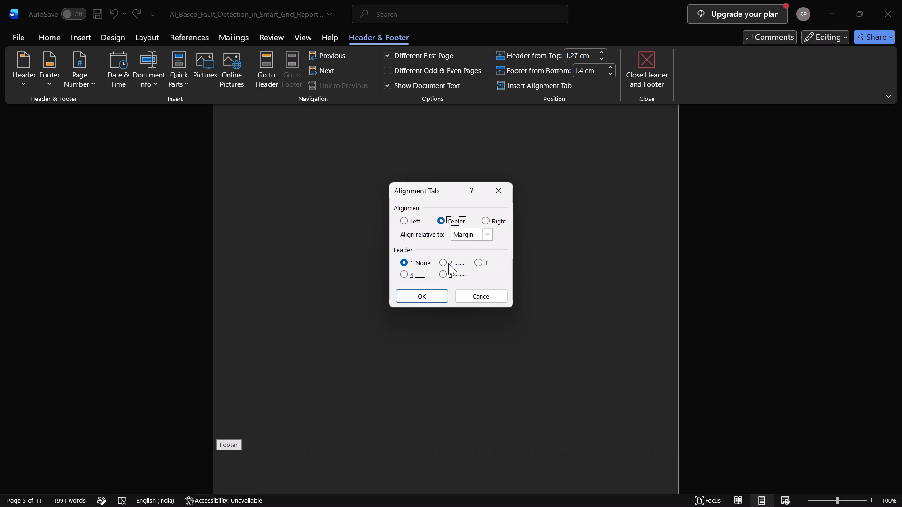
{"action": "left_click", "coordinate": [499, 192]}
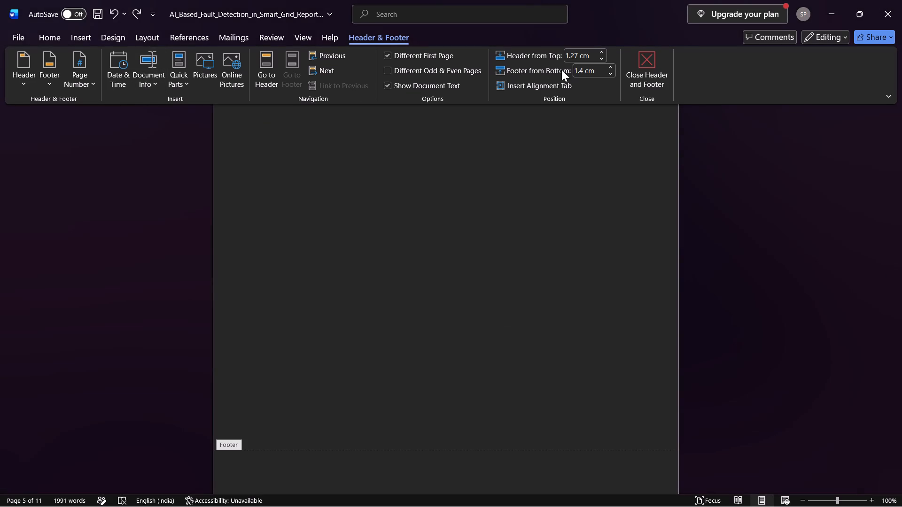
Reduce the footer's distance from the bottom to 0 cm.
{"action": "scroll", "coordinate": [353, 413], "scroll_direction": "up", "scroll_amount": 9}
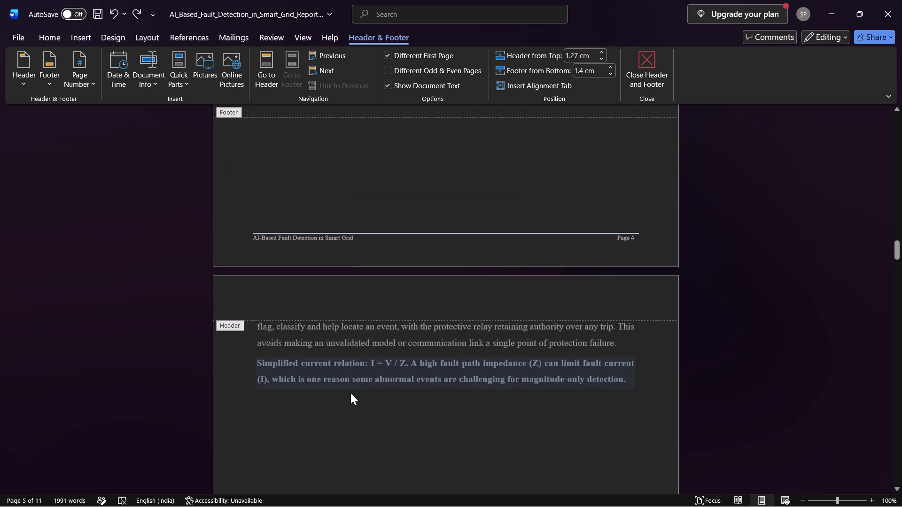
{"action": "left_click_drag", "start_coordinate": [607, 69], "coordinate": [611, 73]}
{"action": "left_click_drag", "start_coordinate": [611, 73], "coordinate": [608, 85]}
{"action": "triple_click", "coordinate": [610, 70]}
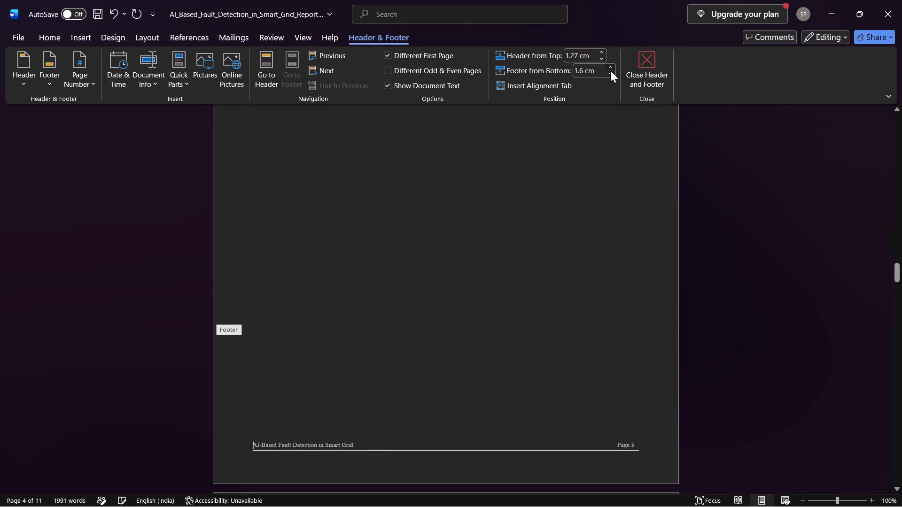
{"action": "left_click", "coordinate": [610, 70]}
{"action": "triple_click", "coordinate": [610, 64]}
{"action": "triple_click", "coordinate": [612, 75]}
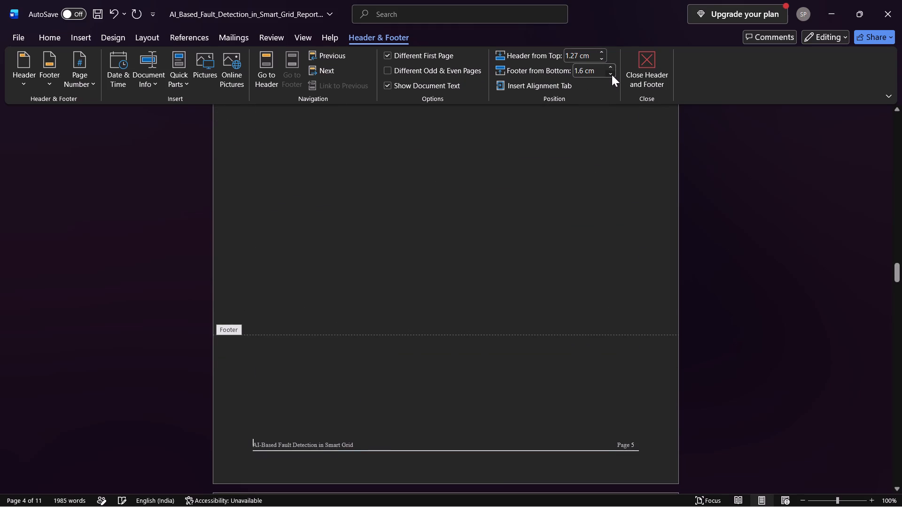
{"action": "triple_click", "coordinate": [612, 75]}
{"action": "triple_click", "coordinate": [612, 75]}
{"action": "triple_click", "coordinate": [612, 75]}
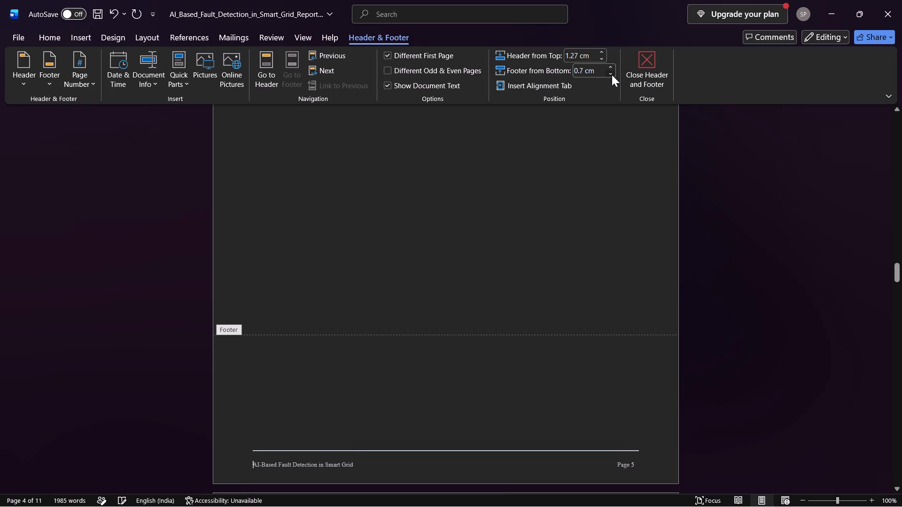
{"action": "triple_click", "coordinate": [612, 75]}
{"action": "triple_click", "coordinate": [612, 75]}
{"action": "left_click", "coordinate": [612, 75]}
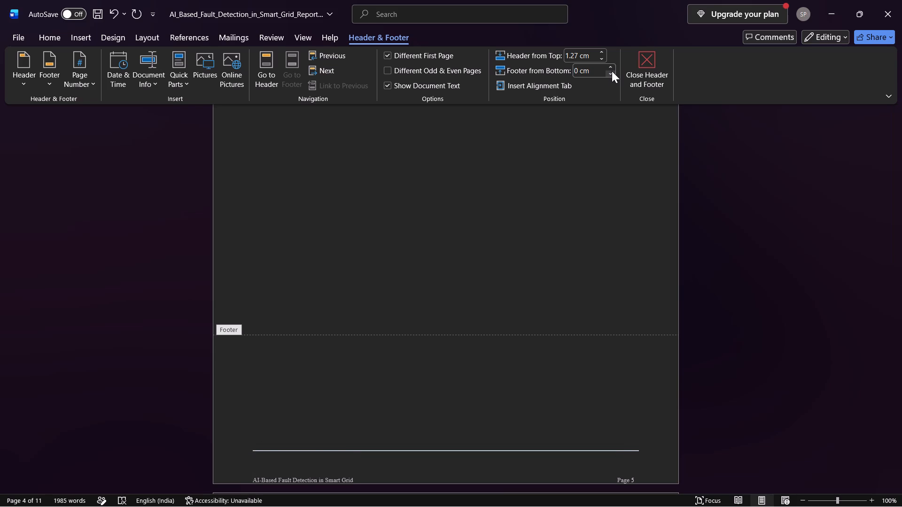
Set the footer's distance from the bottom to 1.2 cm.
{"action": "left_click", "coordinate": [612, 70]}
{"action": "triple_click", "coordinate": [611, 68]}
{"action": "triple_click", "coordinate": [611, 68]}
{"action": "triple_click", "coordinate": [611, 68]}
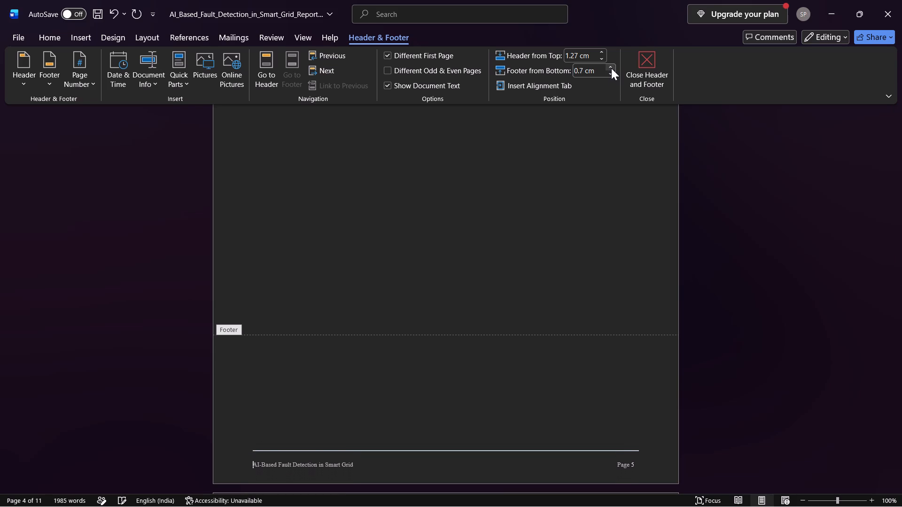
{"action": "double_click", "coordinate": [611, 68]}
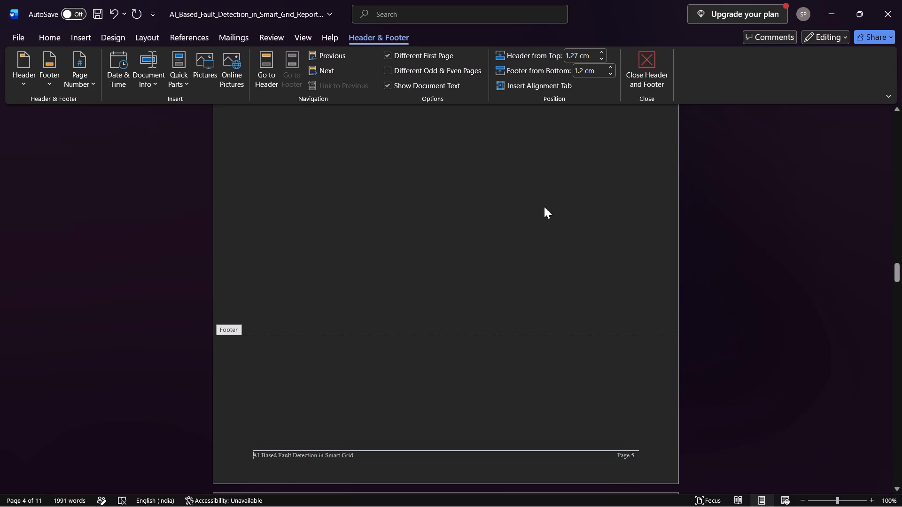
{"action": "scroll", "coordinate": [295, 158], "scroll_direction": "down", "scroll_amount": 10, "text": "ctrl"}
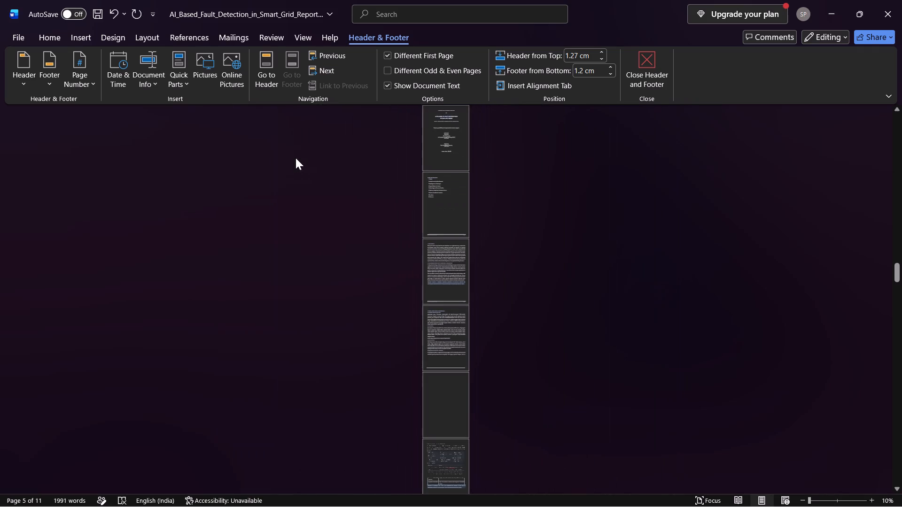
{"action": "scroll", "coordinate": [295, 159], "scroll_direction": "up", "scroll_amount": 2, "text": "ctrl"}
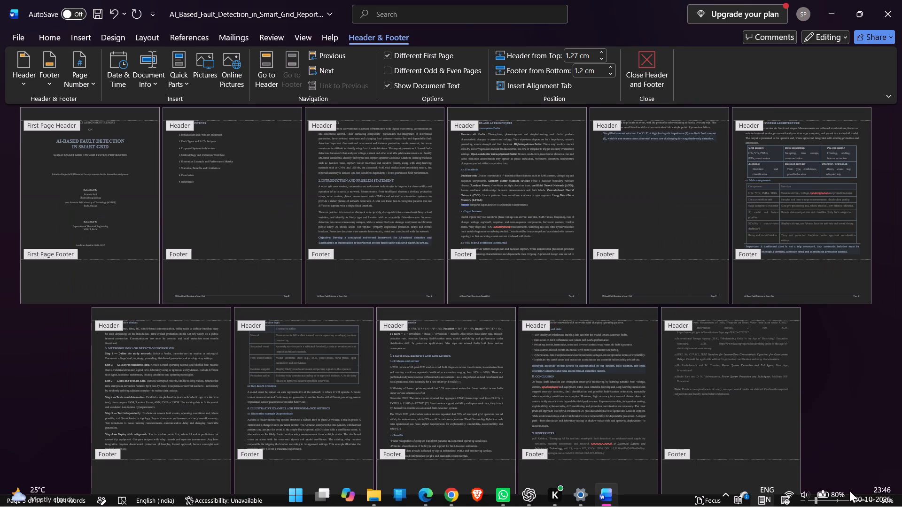
Switch to Windows Settings, search for dark, and set the colour mode to Light.
{"action": "left_click", "coordinate": [832, 501]}
{"action": "left_click", "coordinate": [875, 455]}
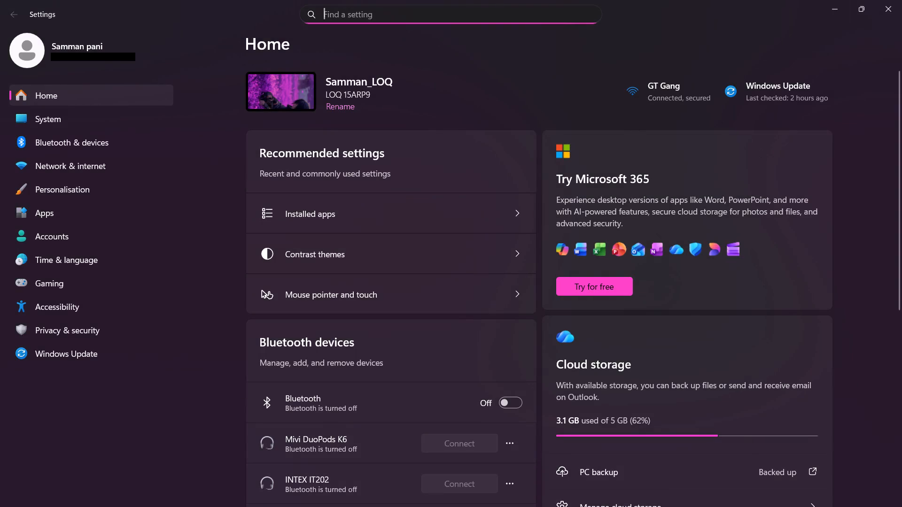
{"action": "type", "text": "dark"}
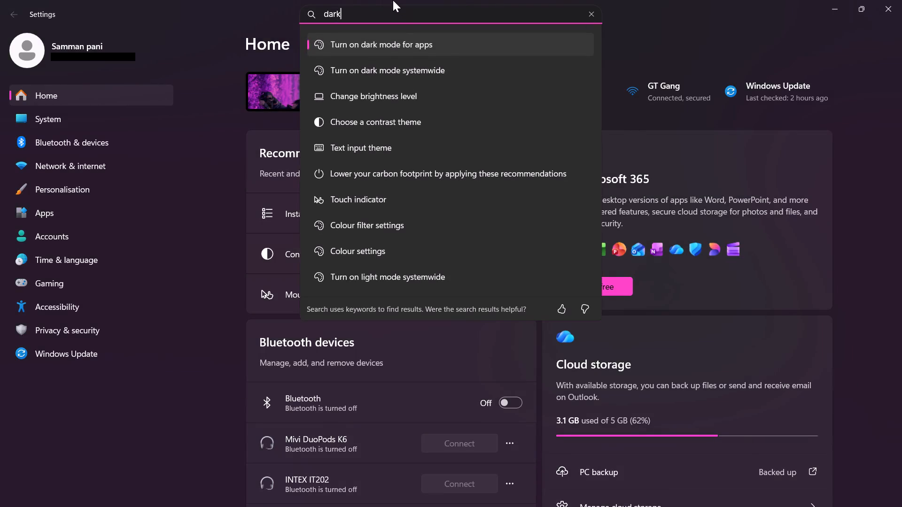
{"action": "left_click", "coordinate": [402, 42]}
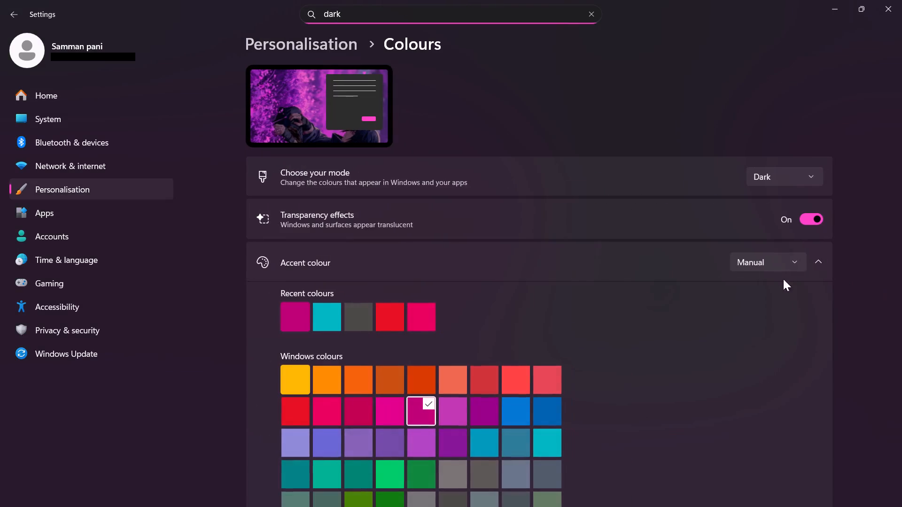
{"action": "left_click", "coordinate": [803, 262]}
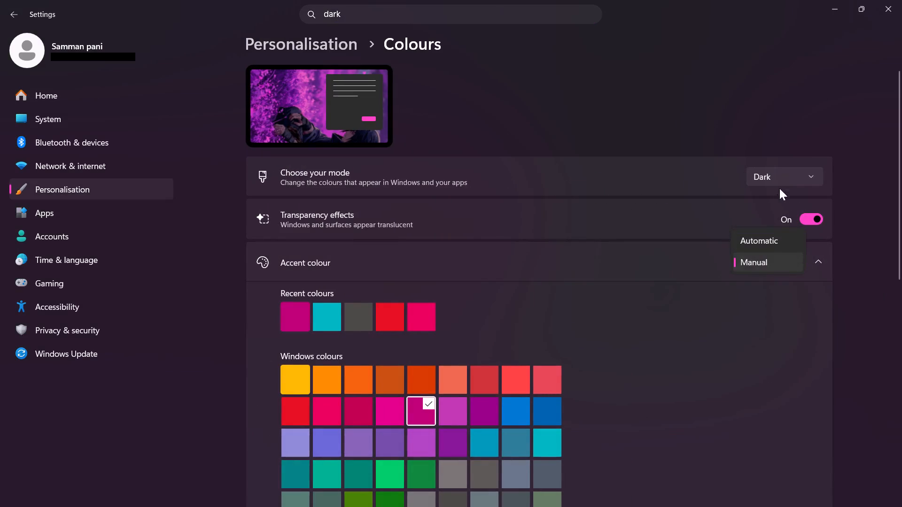
{"action": "left_click", "coordinate": [781, 175]}
{"action": "left_click", "coordinate": [782, 176]}
{"action": "left_click", "coordinate": [779, 156]}
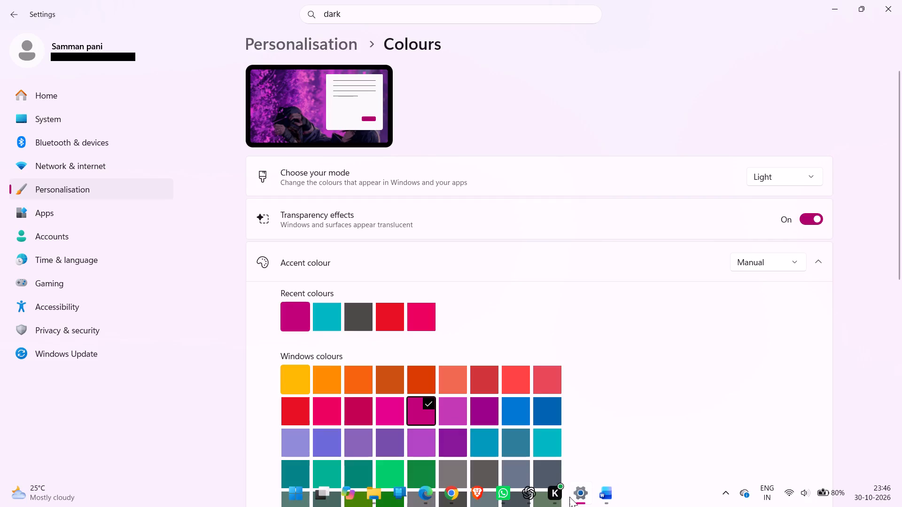
Switch back to the Word report and leave footer editing at the Common power-system faults paragraph.
{"action": "left_click", "coordinate": [608, 494]}
{"action": "scroll", "coordinate": [298, 272], "scroll_direction": "up", "scroll_amount": 5}
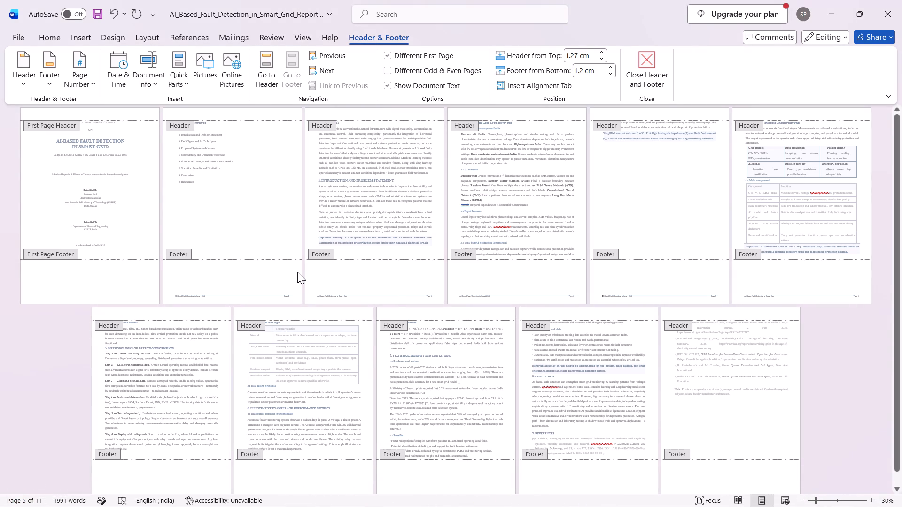
{"action": "scroll", "coordinate": [297, 272], "scroll_direction": "up", "scroll_amount": 3}
{"action": "left_click_drag", "start_coordinate": [817, 498], "coordinate": [821, 499]}
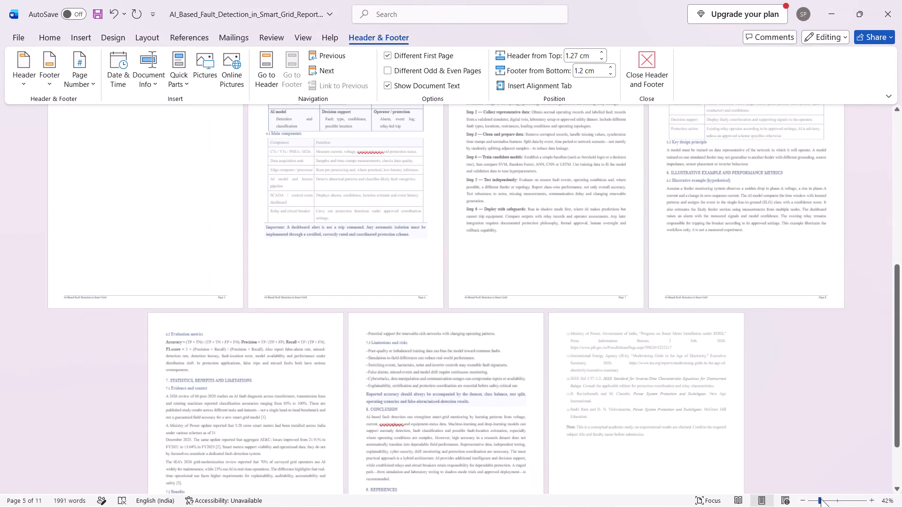
{"action": "left_click_drag", "start_coordinate": [821, 499], "coordinate": [824, 503]}
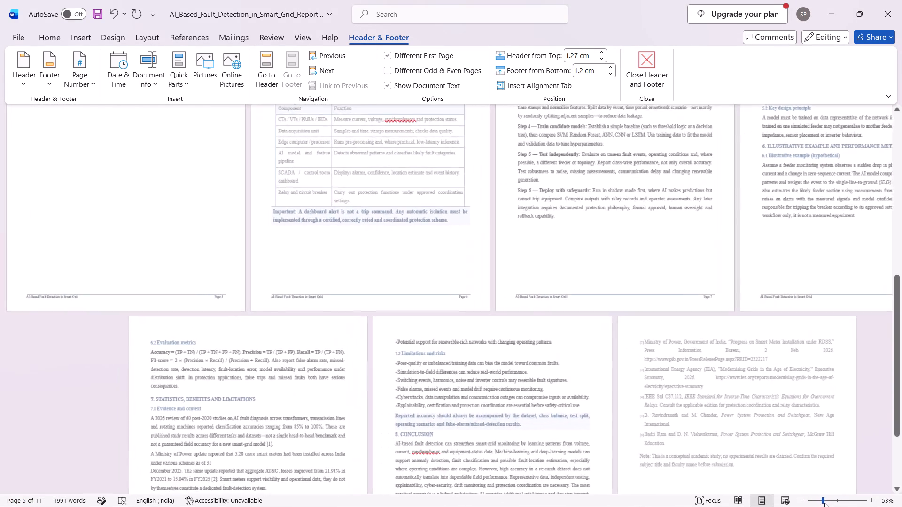
{"action": "left_click_drag", "start_coordinate": [824, 503], "coordinate": [828, 506]}
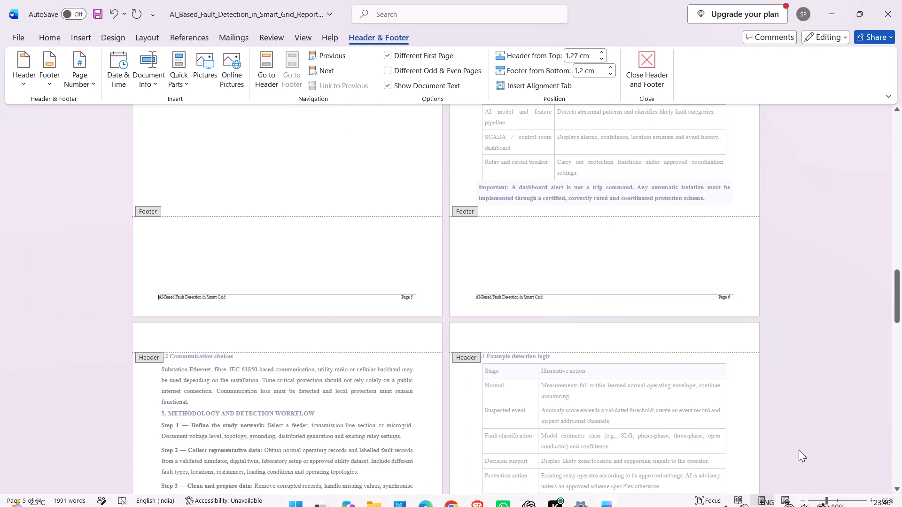
{"action": "left_click", "coordinate": [827, 447]}
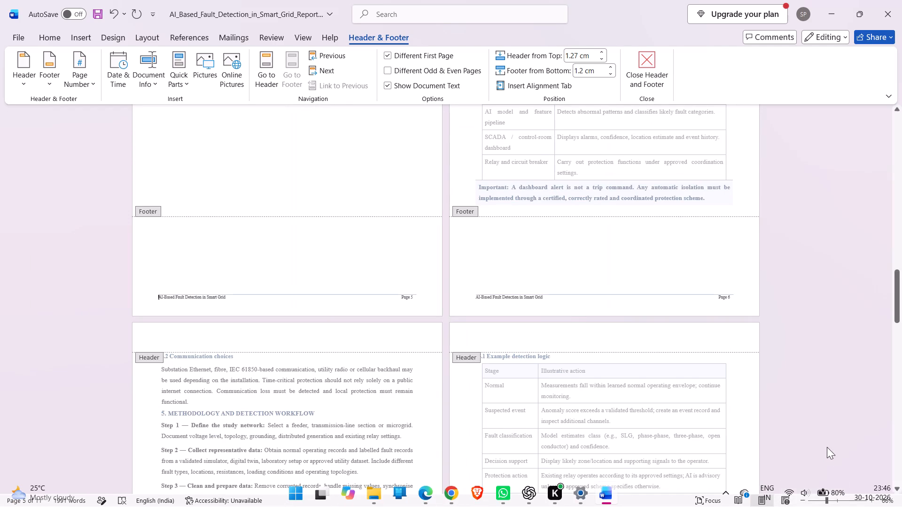
{"action": "left_click_drag", "start_coordinate": [825, 498], "coordinate": [832, 499]}
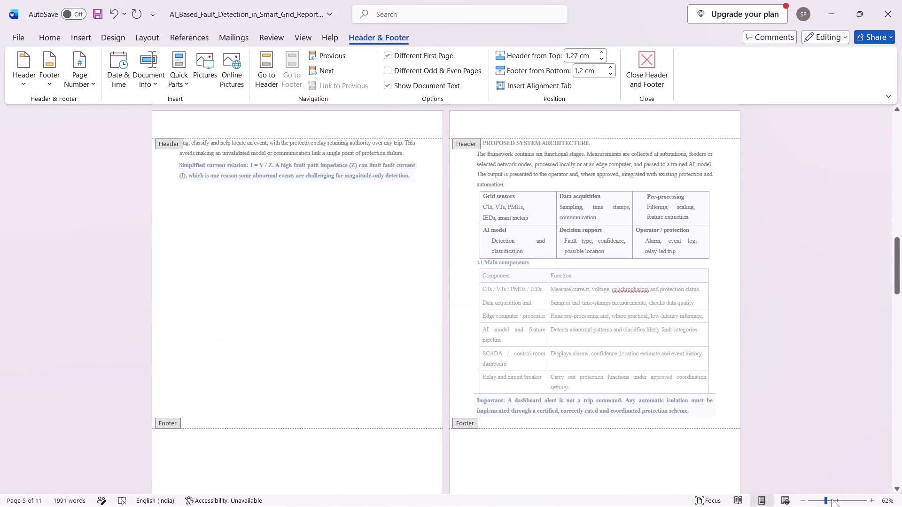
{"action": "left_click_drag", "start_coordinate": [828, 499], "coordinate": [840, 505]}
{"action": "scroll", "coordinate": [467, 269], "scroll_direction": "up", "scroll_amount": 7}
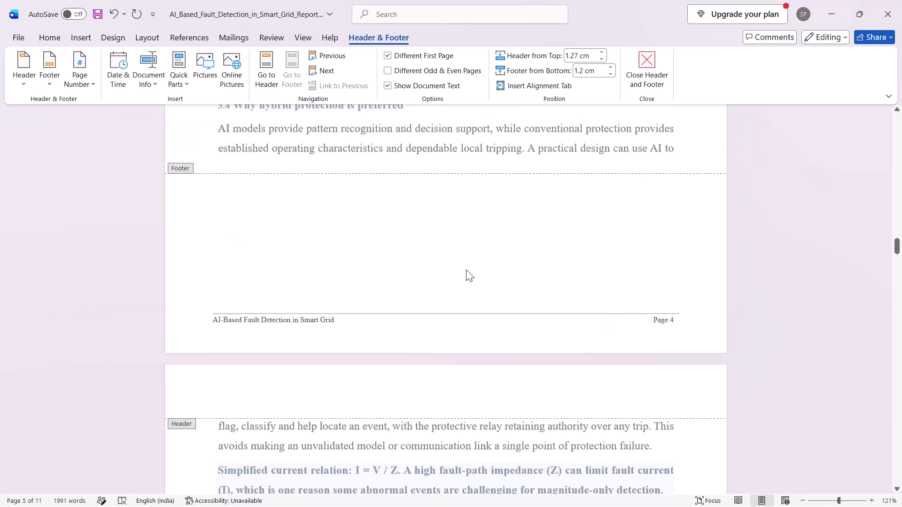
{"action": "scroll", "coordinate": [466, 269], "scroll_direction": "up", "scroll_amount": 11}
{"action": "left_click", "coordinate": [395, 287]}
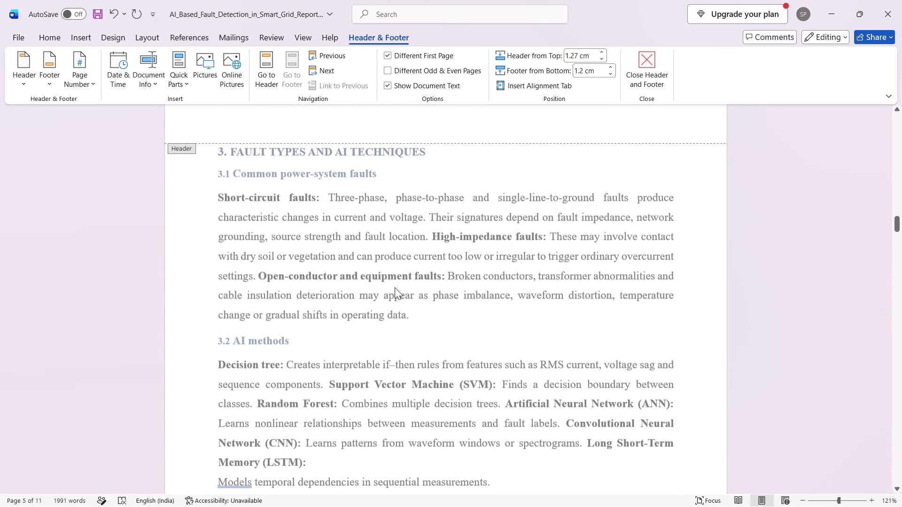
{"action": "left_click", "coordinate": [395, 287]}
Examine the page-bottom spacing and section starts across the early pages of the report.
{"action": "scroll", "coordinate": [550, 324], "scroll_direction": "down", "scroll_amount": 4}
{"action": "scroll", "coordinate": [550, 324], "scroll_direction": "up", "scroll_amount": 4}
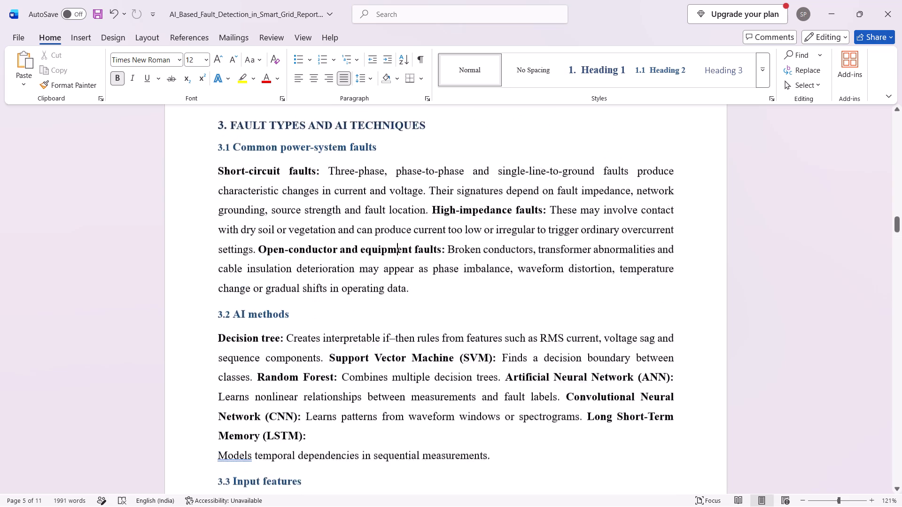
{"action": "scroll", "coordinate": [550, 324], "scroll_direction": "up", "scroll_amount": 20}
{"action": "scroll", "coordinate": [550, 324], "scroll_direction": "up", "scroll_amount": 1}
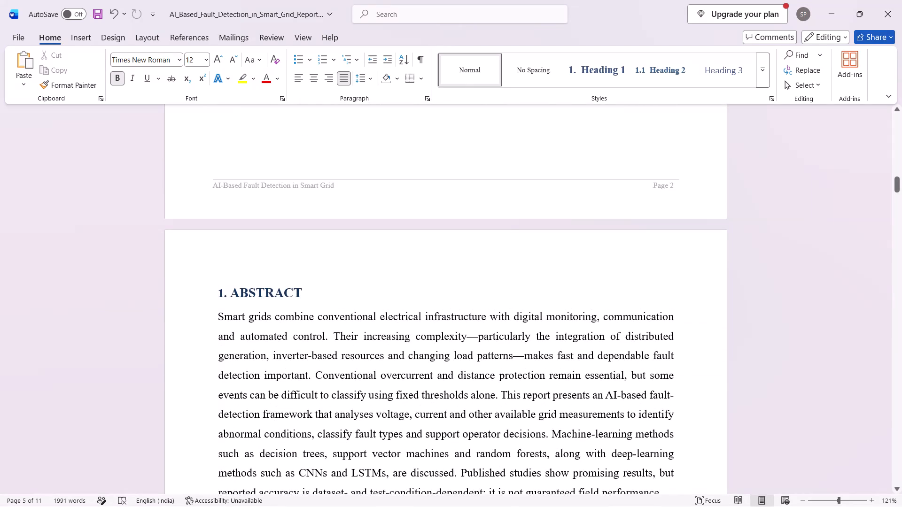
{"action": "scroll", "coordinate": [636, 343], "scroll_direction": "down", "scroll_amount": 3}
{"action": "scroll", "coordinate": [608, 345], "scroll_direction": "down", "scroll_amount": 5, "text": "ctrl"}
{"action": "scroll", "coordinate": [608, 345], "scroll_direction": "up", "scroll_amount": 10}
{"action": "scroll", "coordinate": [608, 344], "scroll_direction": "up", "scroll_amount": 6, "text": "ctrl"}
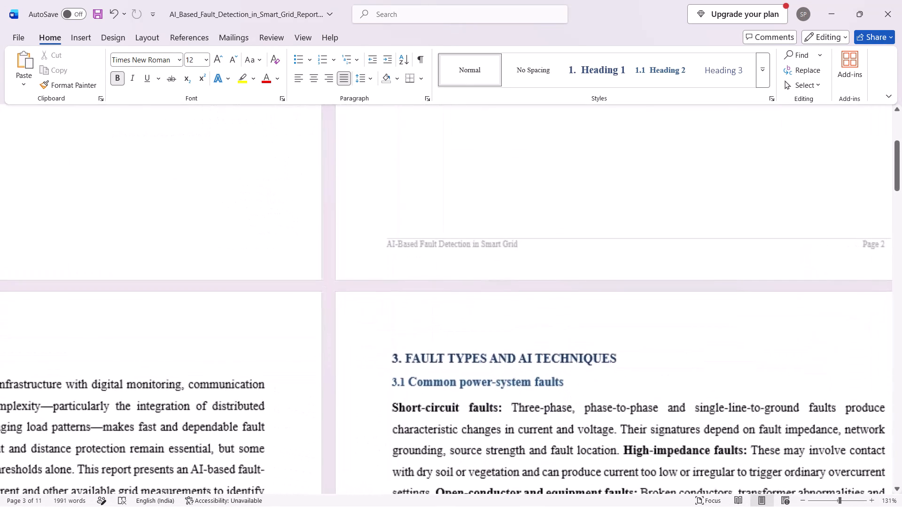
{"action": "scroll", "coordinate": [608, 344], "scroll_direction": "up", "scroll_amount": 10}
{"action": "scroll", "coordinate": [608, 344], "scroll_direction": "down", "scroll_amount": 4}
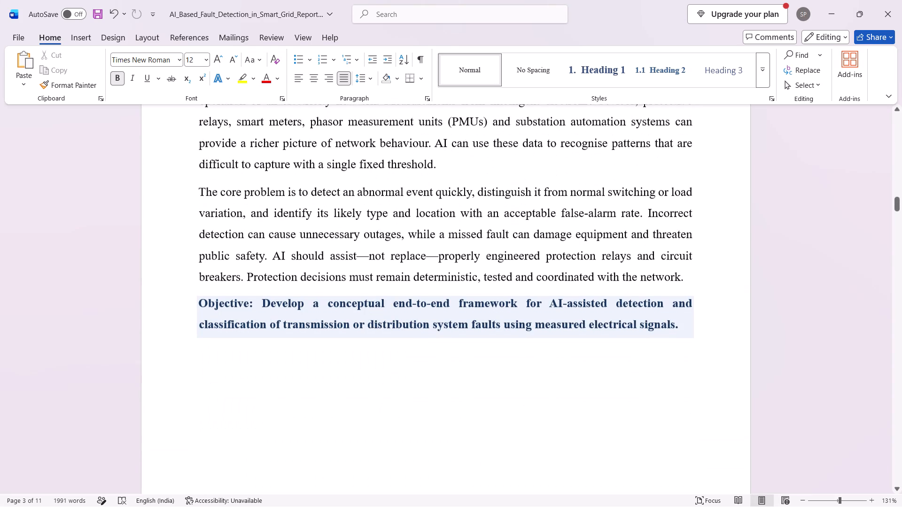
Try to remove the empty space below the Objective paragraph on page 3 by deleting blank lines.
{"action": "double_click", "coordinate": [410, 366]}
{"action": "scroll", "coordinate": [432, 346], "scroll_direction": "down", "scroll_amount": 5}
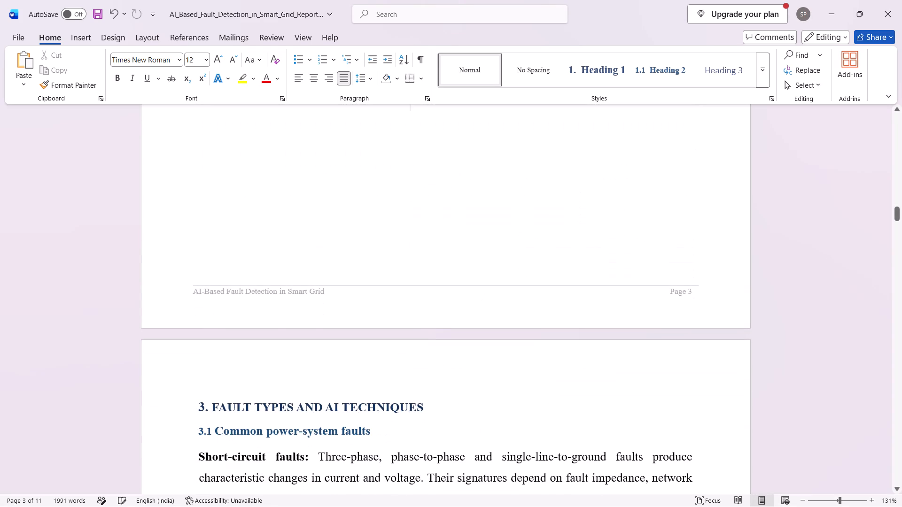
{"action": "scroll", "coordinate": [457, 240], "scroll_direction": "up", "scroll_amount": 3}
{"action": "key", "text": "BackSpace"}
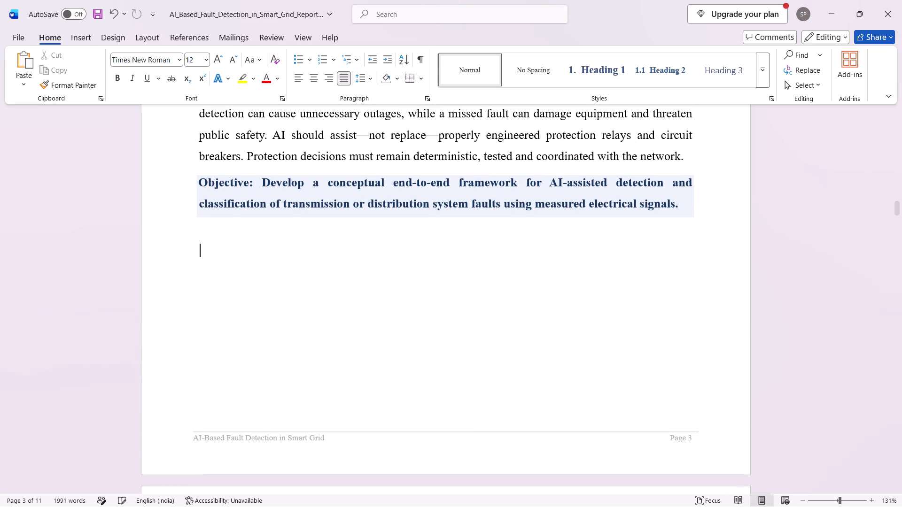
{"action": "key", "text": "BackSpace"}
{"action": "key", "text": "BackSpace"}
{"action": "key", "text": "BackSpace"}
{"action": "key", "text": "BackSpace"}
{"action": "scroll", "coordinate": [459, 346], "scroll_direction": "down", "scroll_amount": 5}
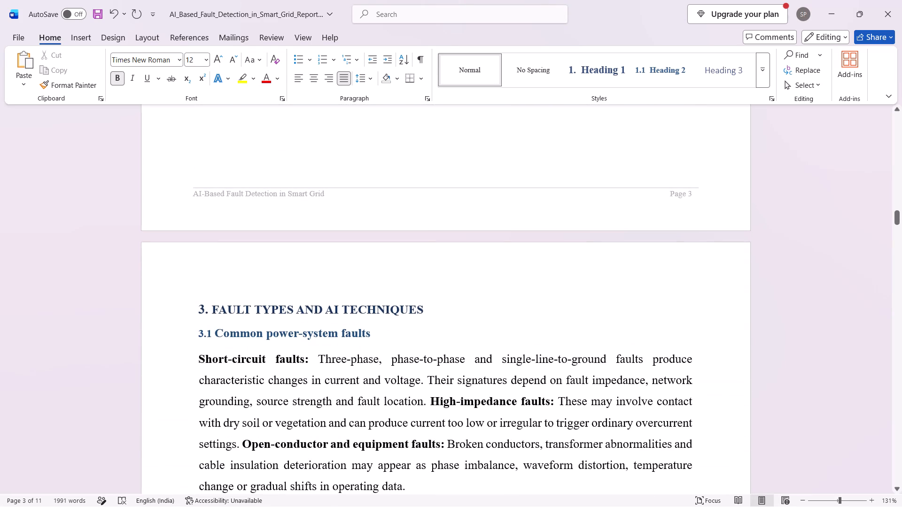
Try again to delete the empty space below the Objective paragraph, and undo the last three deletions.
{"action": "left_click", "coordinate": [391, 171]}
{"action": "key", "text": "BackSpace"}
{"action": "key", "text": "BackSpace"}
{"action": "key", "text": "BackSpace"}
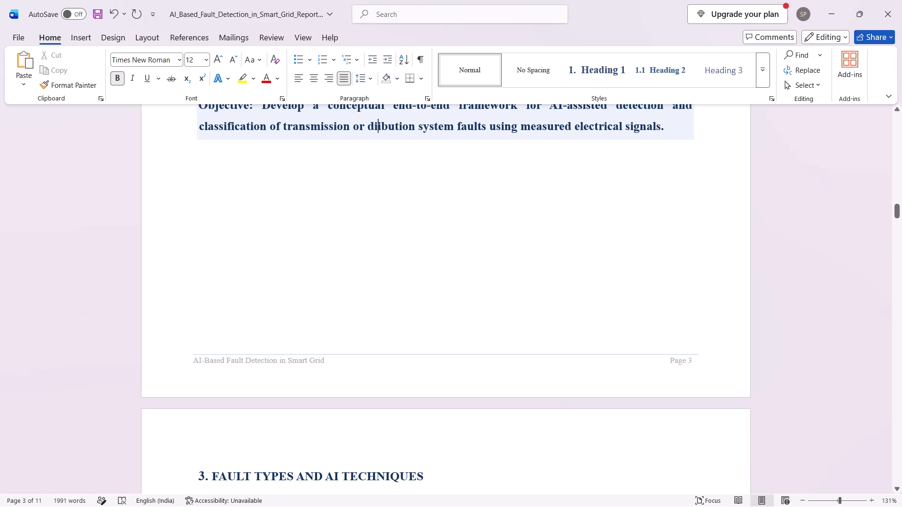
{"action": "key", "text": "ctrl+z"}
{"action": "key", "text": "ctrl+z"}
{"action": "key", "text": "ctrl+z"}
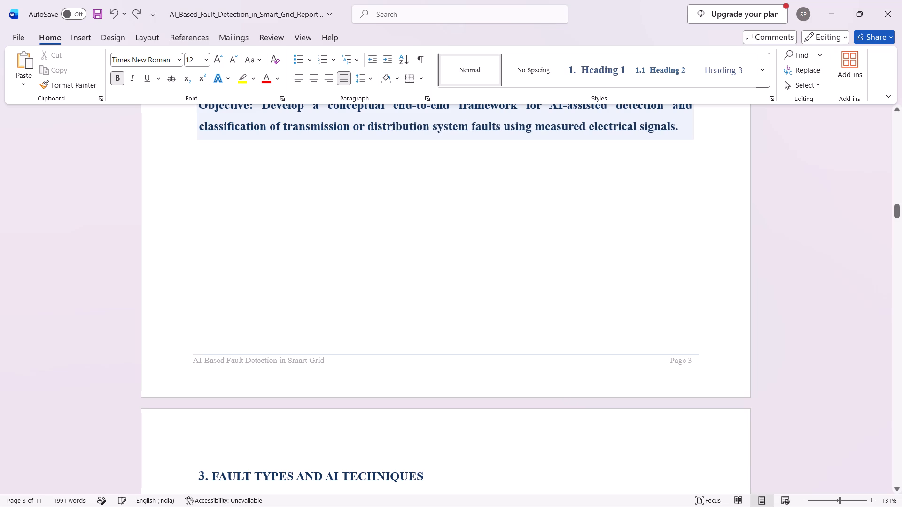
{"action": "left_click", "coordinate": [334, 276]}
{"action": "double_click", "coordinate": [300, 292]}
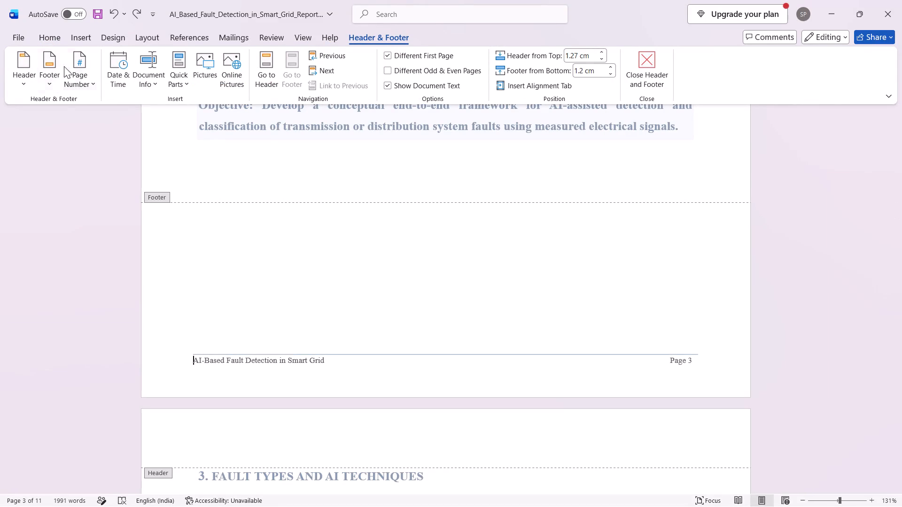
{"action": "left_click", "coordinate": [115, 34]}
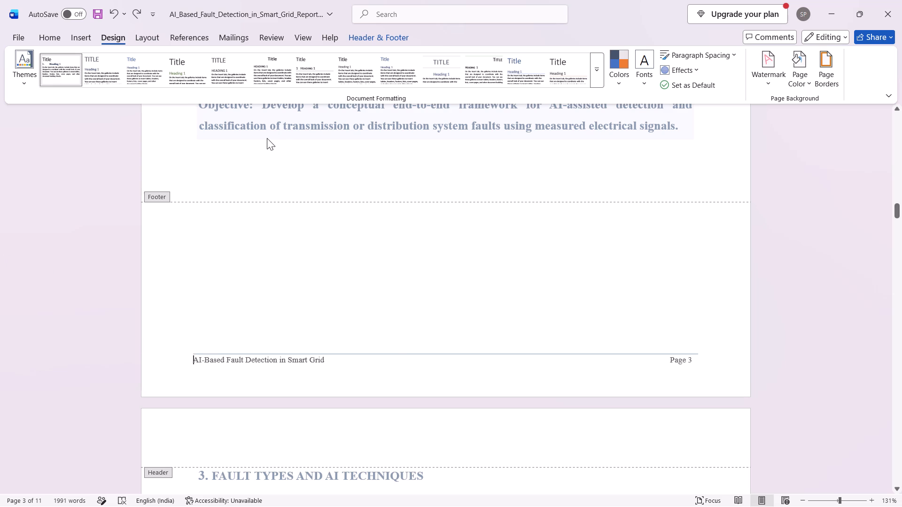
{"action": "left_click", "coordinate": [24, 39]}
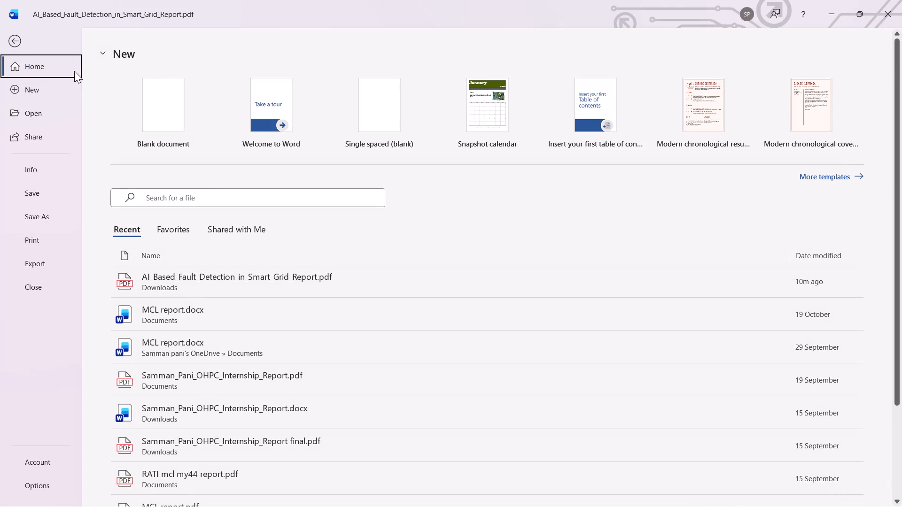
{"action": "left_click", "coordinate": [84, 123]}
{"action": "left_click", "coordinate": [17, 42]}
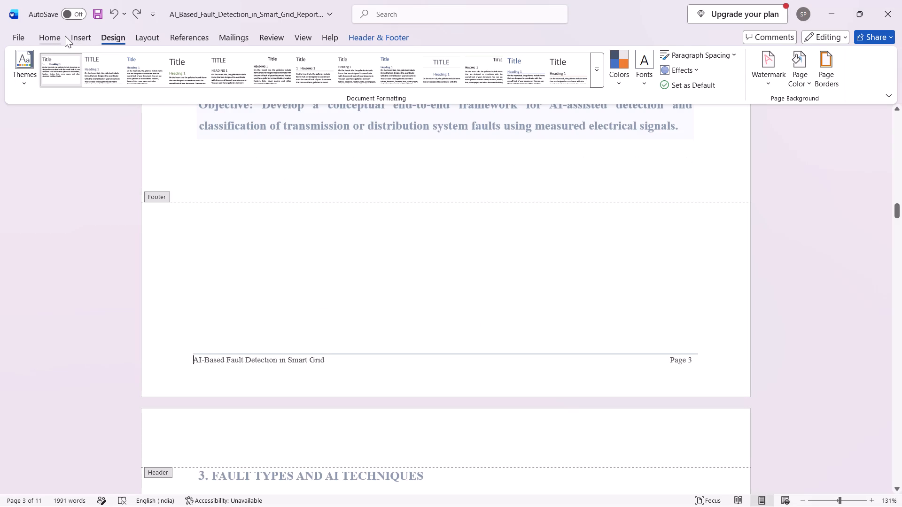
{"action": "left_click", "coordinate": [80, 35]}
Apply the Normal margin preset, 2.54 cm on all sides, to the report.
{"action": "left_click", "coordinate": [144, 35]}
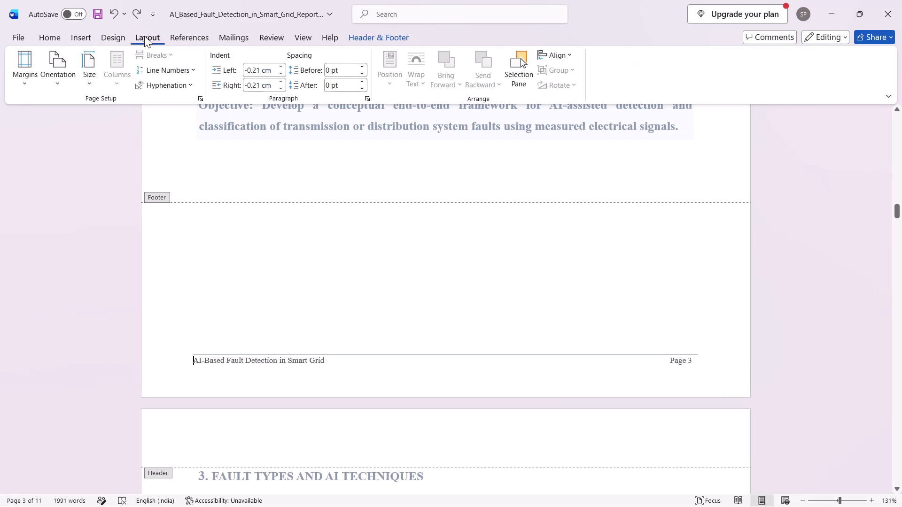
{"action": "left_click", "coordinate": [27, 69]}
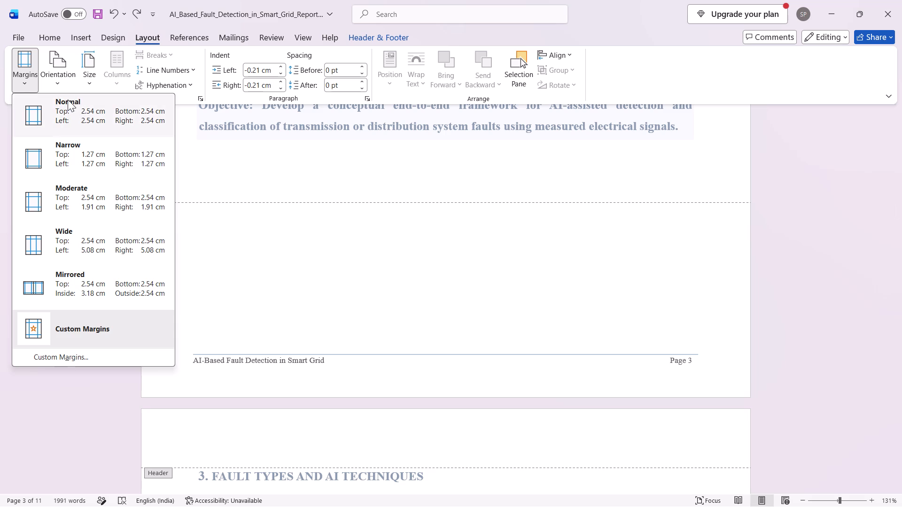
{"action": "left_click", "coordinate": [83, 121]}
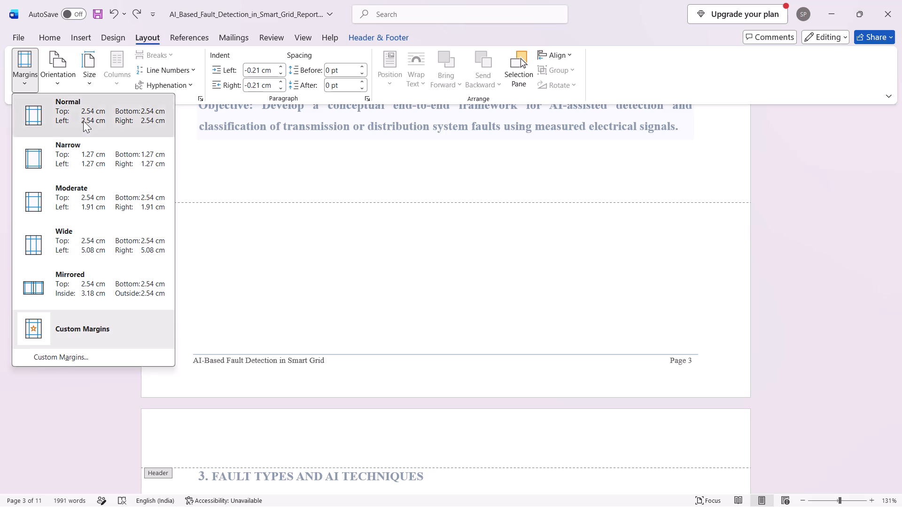
Examine the table of contents, the Abstract and the page breaks under the new margins.
{"action": "scroll", "coordinate": [250, 301], "scroll_direction": "down", "scroll_amount": 1}
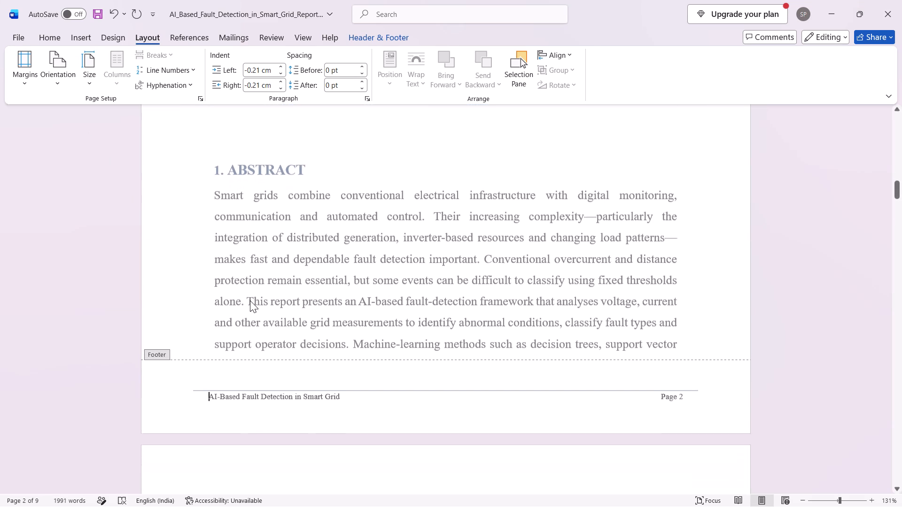
{"action": "scroll", "coordinate": [247, 292], "scroll_direction": "up", "scroll_amount": 16}
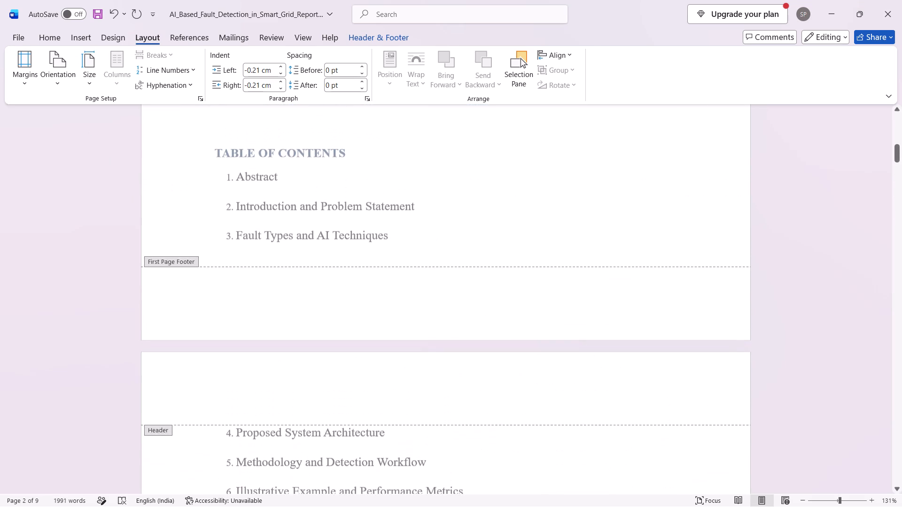
{"action": "scroll", "coordinate": [248, 294], "scroll_direction": "up", "scroll_amount": 10}
{"action": "scroll", "coordinate": [271, 285], "scroll_direction": "down", "scroll_amount": 9}
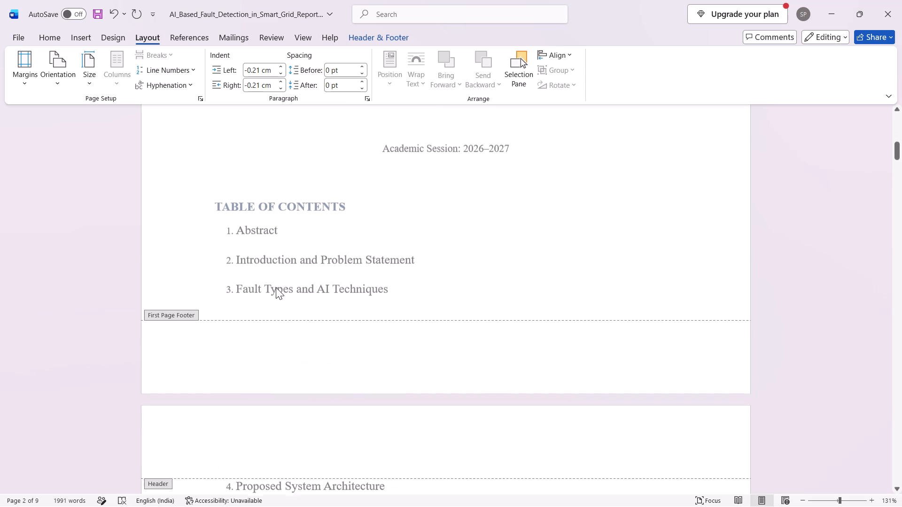
{"action": "left_click", "coordinate": [199, 238]}
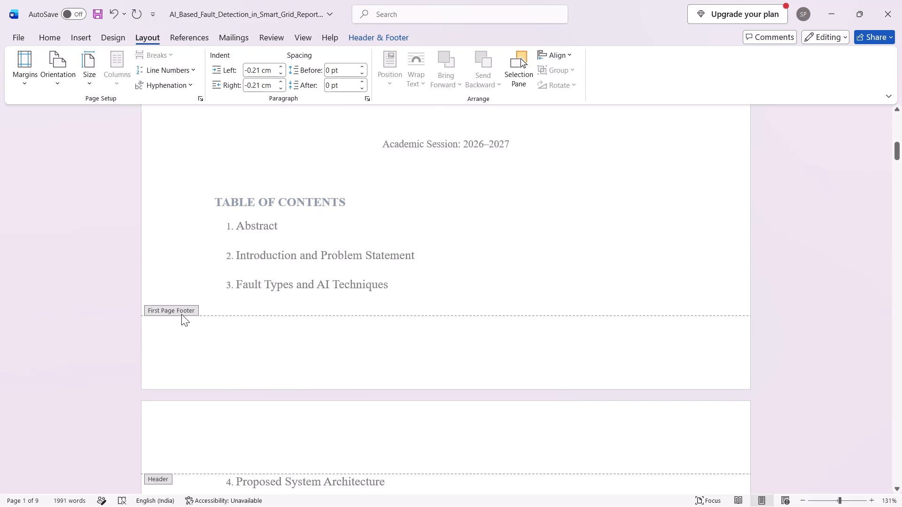
{"action": "scroll", "coordinate": [317, 355], "scroll_direction": "down", "scroll_amount": 20}
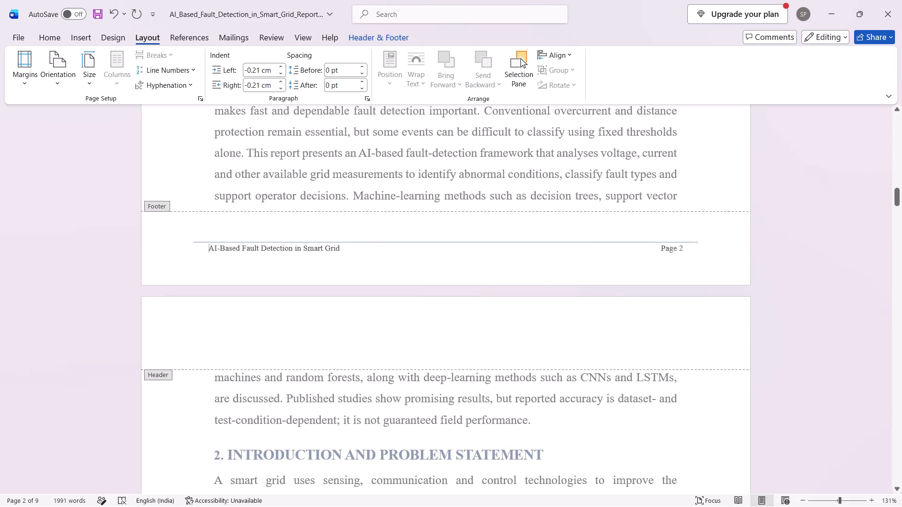
{"action": "scroll", "coordinate": [324, 330], "scroll_direction": "up", "scroll_amount": 20}
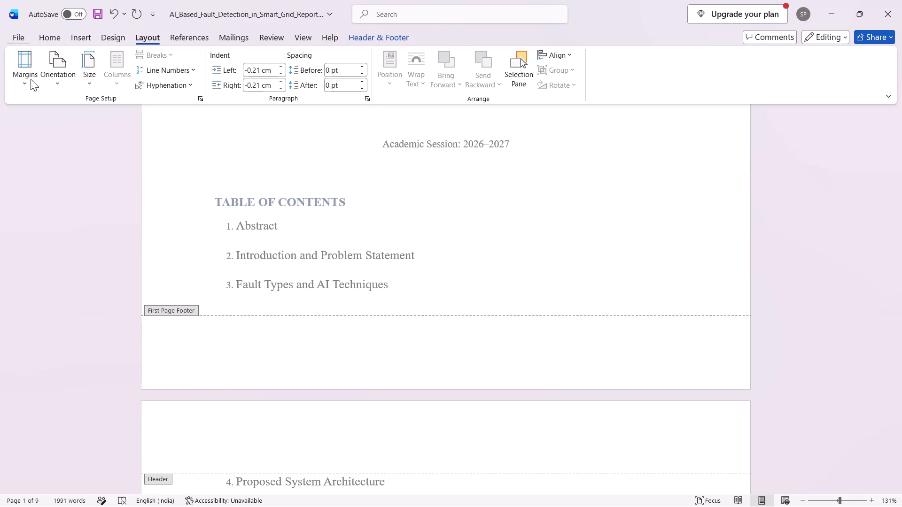
Apply the Narrow margin preset, 1.27 cm on all sides, and leave footer editing on the cover page.
{"action": "left_click", "coordinate": [31, 61]}
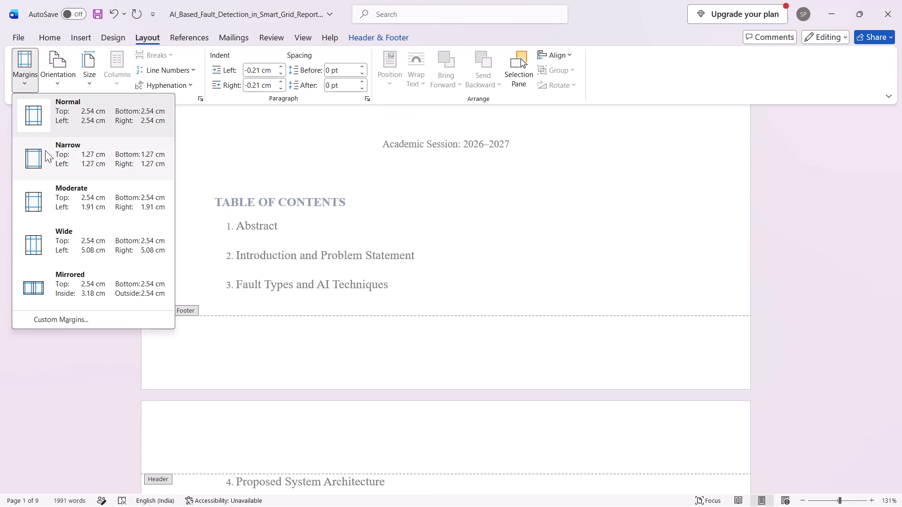
{"action": "left_click", "coordinate": [46, 150]}
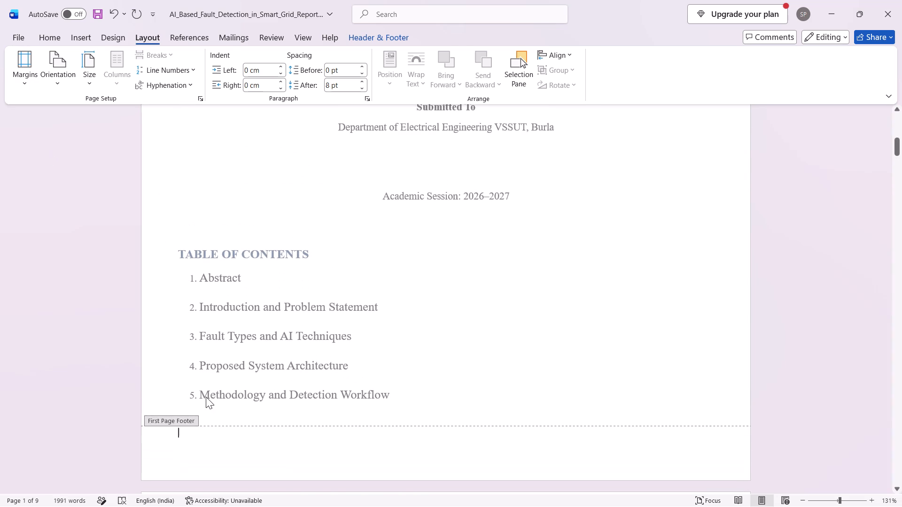
{"action": "scroll", "coordinate": [206, 397], "scroll_direction": "down", "scroll_amount": 2}
{"action": "scroll", "coordinate": [223, 381], "scroll_direction": "up", "scroll_amount": 4}
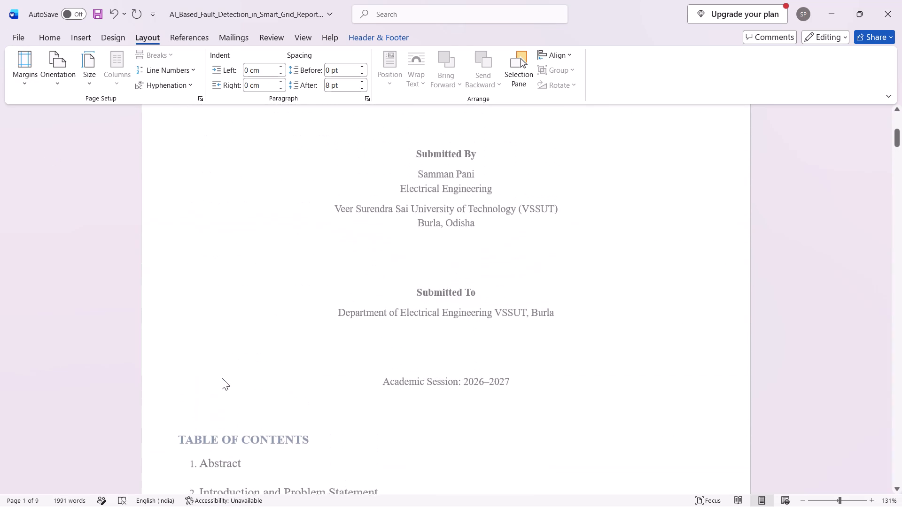
{"action": "scroll", "coordinate": [222, 378], "scroll_direction": "up", "scroll_amount": 1}
{"action": "left_click_drag", "start_coordinate": [251, 417], "coordinate": [254, 397]}
{"action": "double_click", "coordinate": [254, 396]}
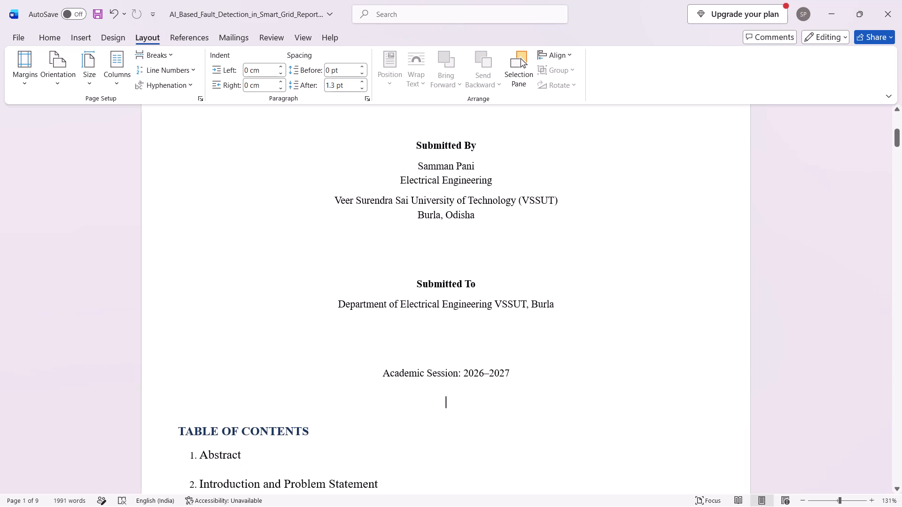
Insert seven blank lines before the TABLE OF CONTENTS heading to push it onto page 2.
{"action": "left_click", "coordinate": [174, 430]}
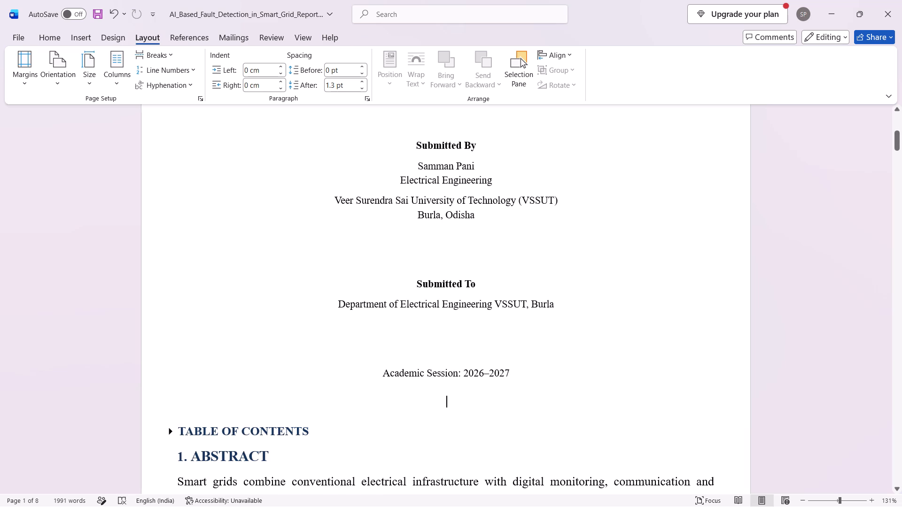
{"action": "left_click", "coordinate": [169, 433]}
{"action": "left_click", "coordinate": [177, 427]}
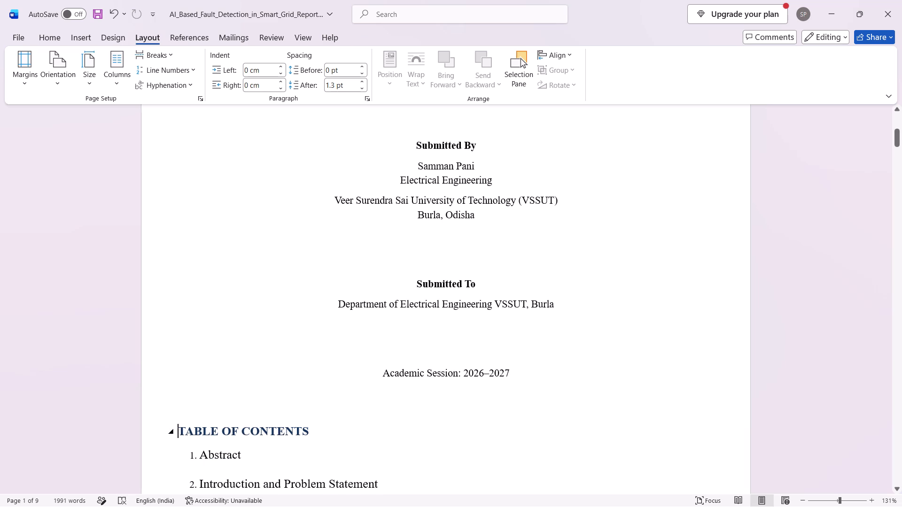
{"action": "key", "text": "Return"}
{"action": "key", "text": "Return"}
{"action": "key", "text": "Return"}
{"action": "scroll", "coordinate": [242, 403], "scroll_direction": "down", "scroll_amount": 5}
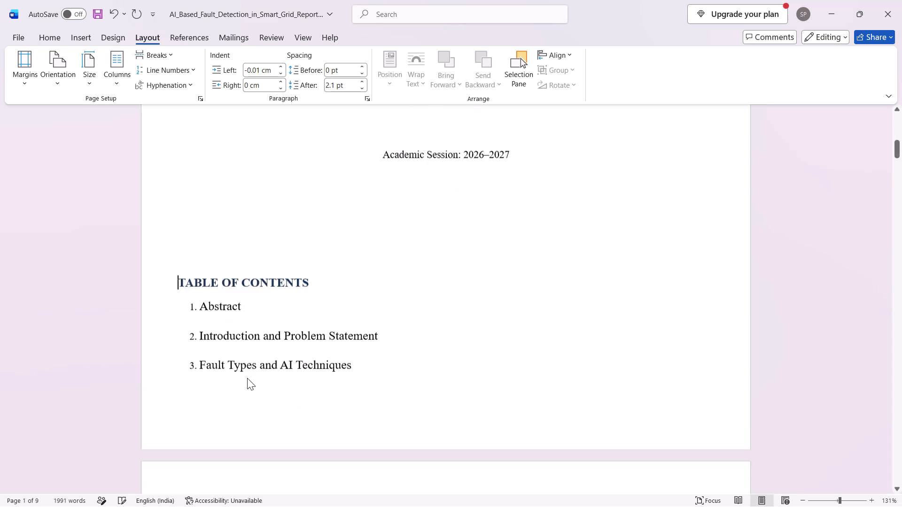
{"action": "key", "text": "Return"}
{"action": "key", "text": "Return"}
{"action": "key", "text": "Return"}
{"action": "key", "text": "Return"}
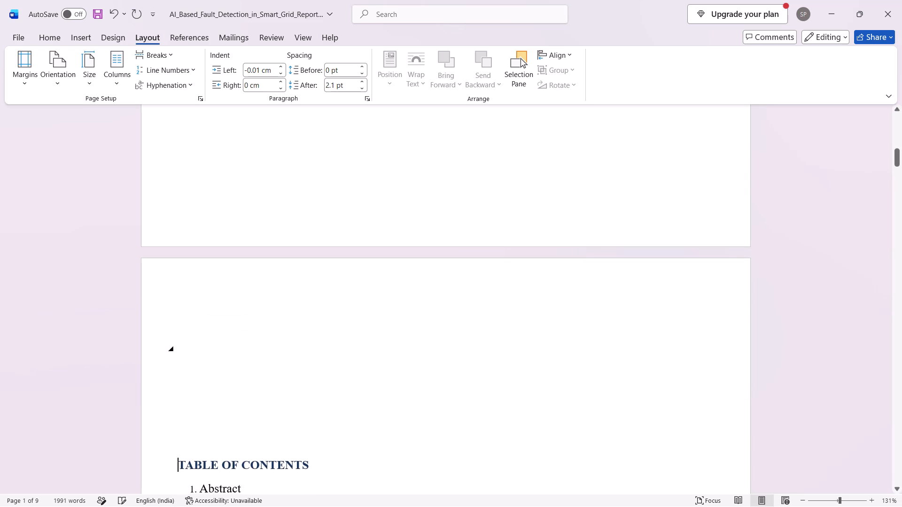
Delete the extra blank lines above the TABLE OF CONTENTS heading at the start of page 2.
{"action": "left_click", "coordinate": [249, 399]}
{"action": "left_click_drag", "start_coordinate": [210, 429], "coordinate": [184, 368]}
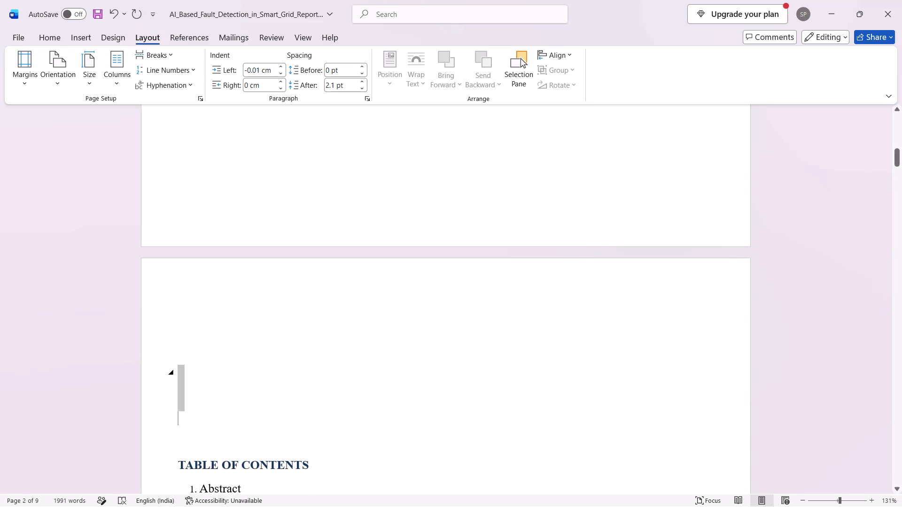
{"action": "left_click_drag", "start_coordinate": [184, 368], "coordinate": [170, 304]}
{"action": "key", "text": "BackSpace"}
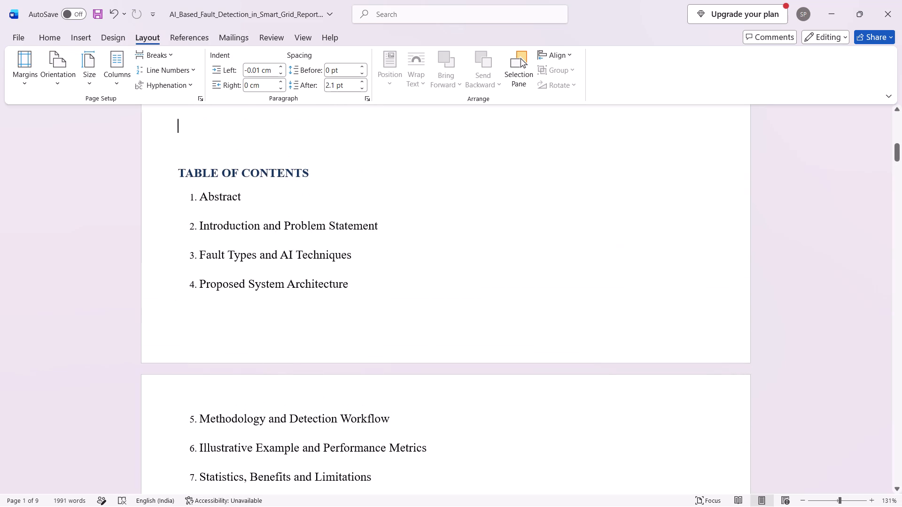
Insert five blank lines before the TABLE OF CONTENTS heading to push it onto page 2.
{"action": "left_click", "coordinate": [180, 177]}
{"action": "key", "text": "Return"}
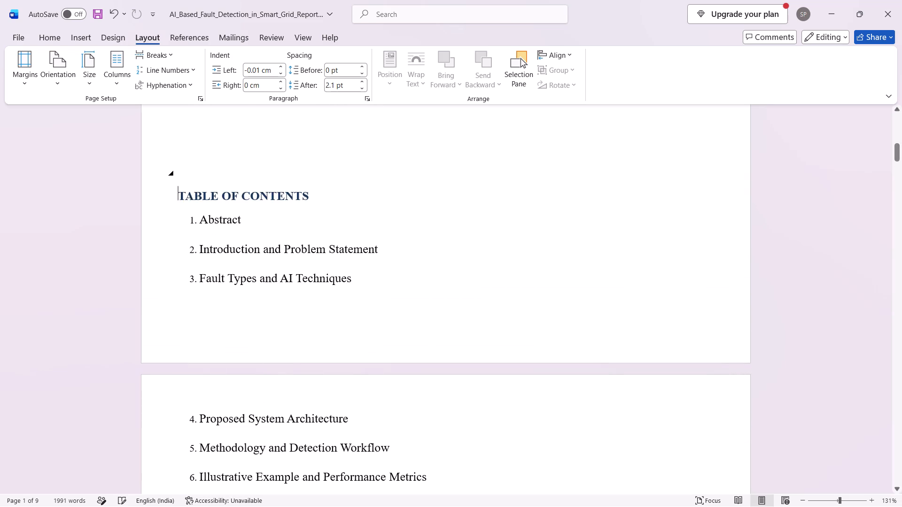
{"action": "key", "text": "Return"}
{"action": "key", "text": "Return"}
{"action": "key", "text": "Return"}
{"action": "key", "text": "Return"}
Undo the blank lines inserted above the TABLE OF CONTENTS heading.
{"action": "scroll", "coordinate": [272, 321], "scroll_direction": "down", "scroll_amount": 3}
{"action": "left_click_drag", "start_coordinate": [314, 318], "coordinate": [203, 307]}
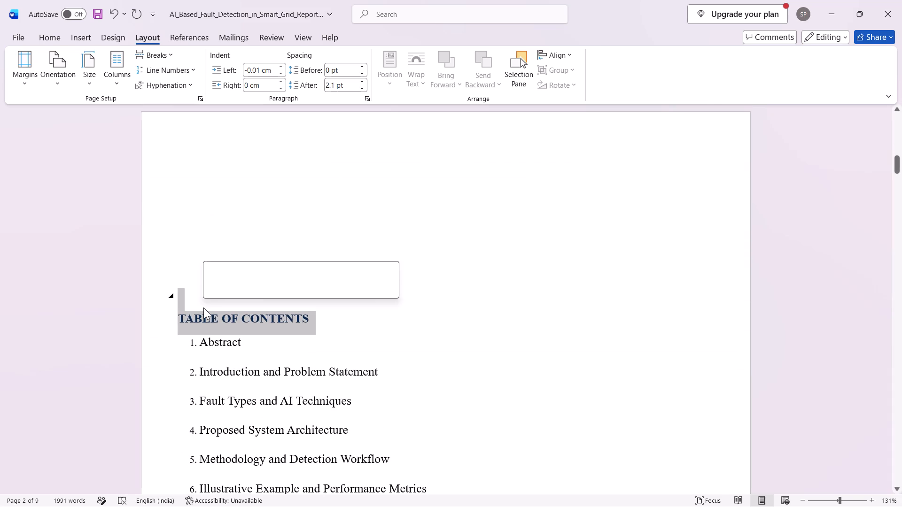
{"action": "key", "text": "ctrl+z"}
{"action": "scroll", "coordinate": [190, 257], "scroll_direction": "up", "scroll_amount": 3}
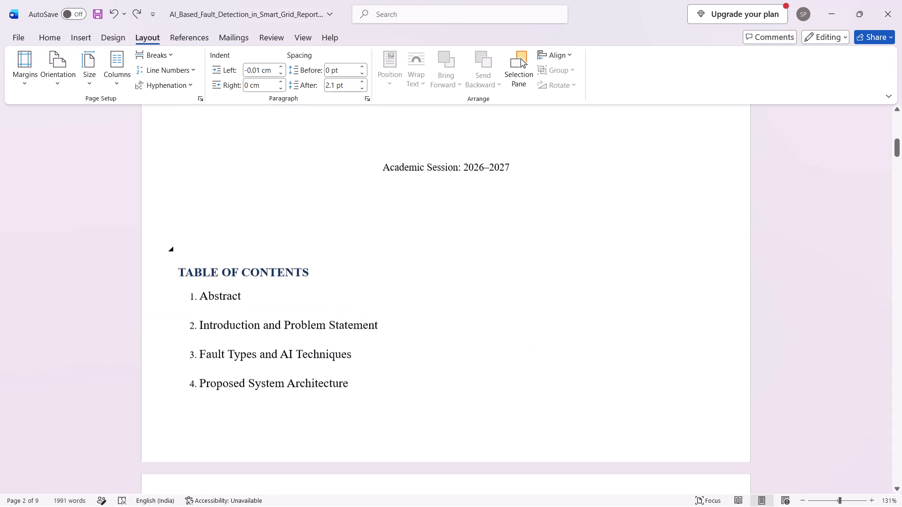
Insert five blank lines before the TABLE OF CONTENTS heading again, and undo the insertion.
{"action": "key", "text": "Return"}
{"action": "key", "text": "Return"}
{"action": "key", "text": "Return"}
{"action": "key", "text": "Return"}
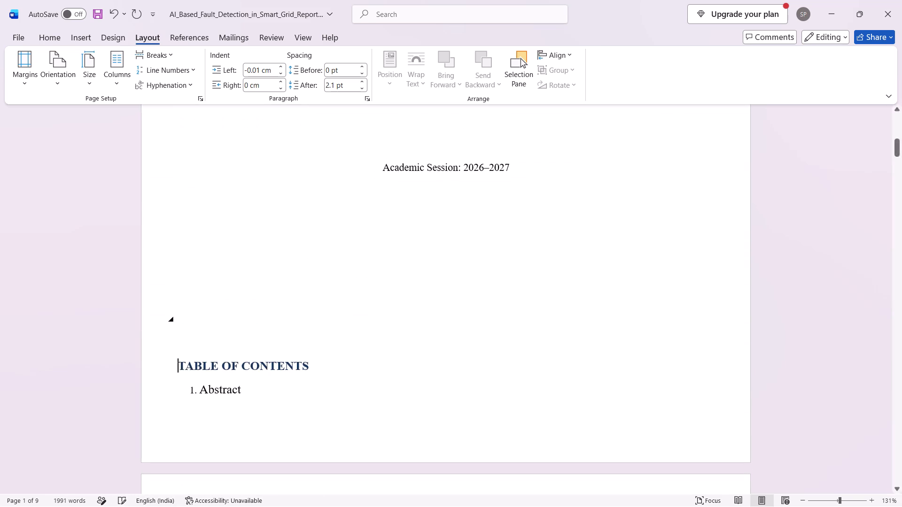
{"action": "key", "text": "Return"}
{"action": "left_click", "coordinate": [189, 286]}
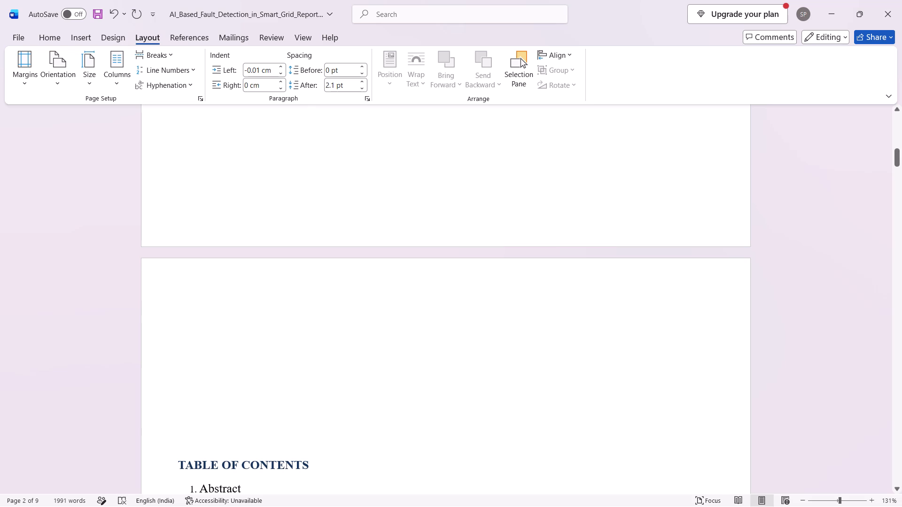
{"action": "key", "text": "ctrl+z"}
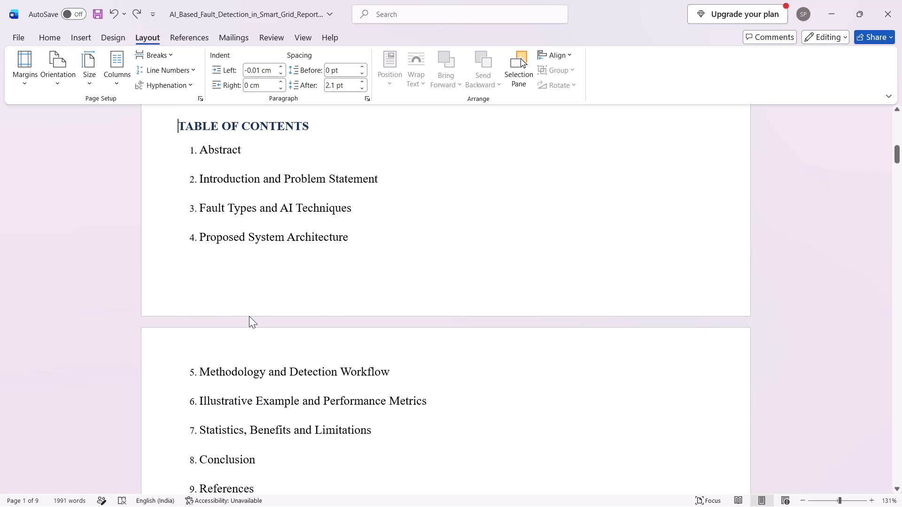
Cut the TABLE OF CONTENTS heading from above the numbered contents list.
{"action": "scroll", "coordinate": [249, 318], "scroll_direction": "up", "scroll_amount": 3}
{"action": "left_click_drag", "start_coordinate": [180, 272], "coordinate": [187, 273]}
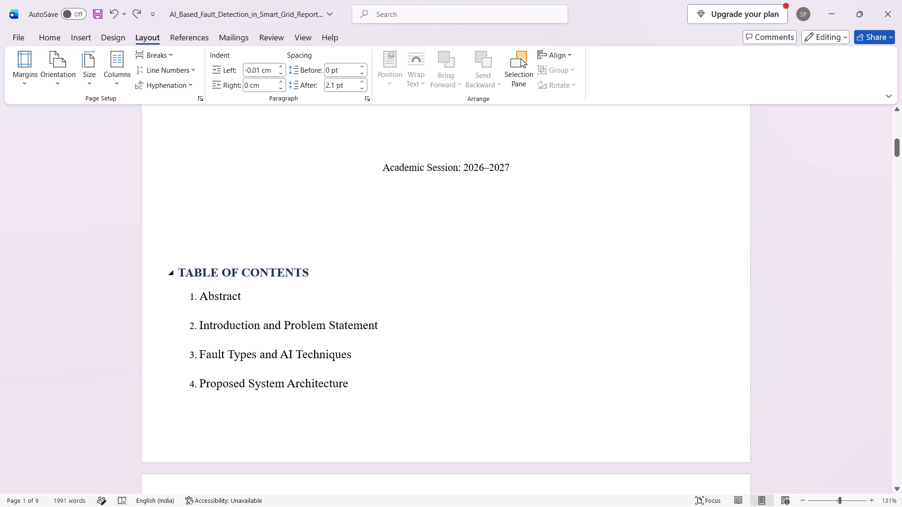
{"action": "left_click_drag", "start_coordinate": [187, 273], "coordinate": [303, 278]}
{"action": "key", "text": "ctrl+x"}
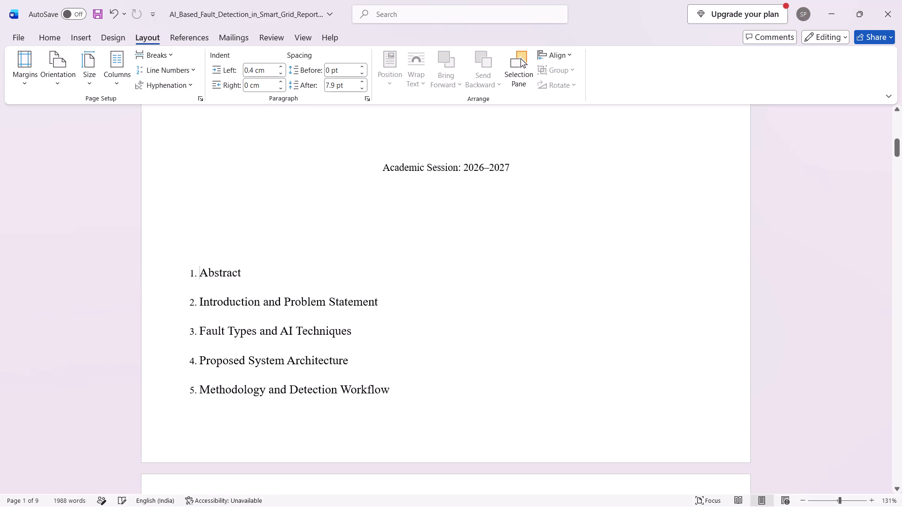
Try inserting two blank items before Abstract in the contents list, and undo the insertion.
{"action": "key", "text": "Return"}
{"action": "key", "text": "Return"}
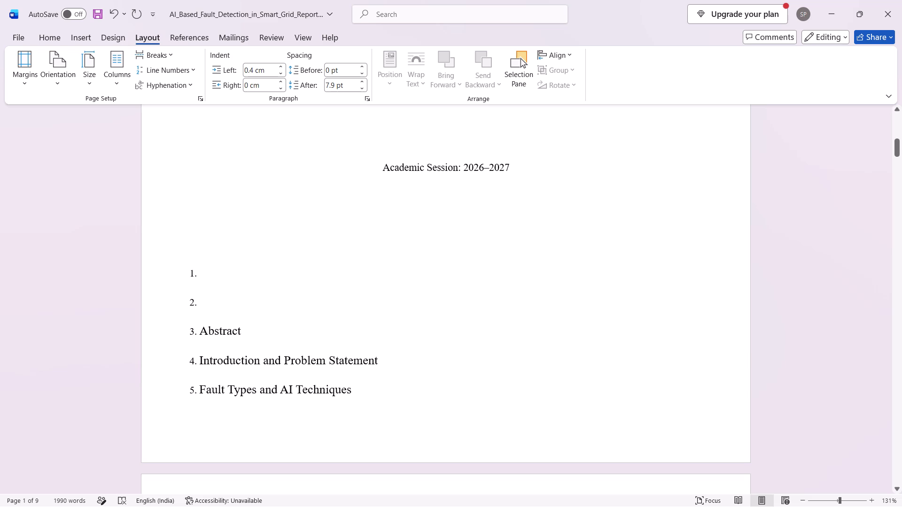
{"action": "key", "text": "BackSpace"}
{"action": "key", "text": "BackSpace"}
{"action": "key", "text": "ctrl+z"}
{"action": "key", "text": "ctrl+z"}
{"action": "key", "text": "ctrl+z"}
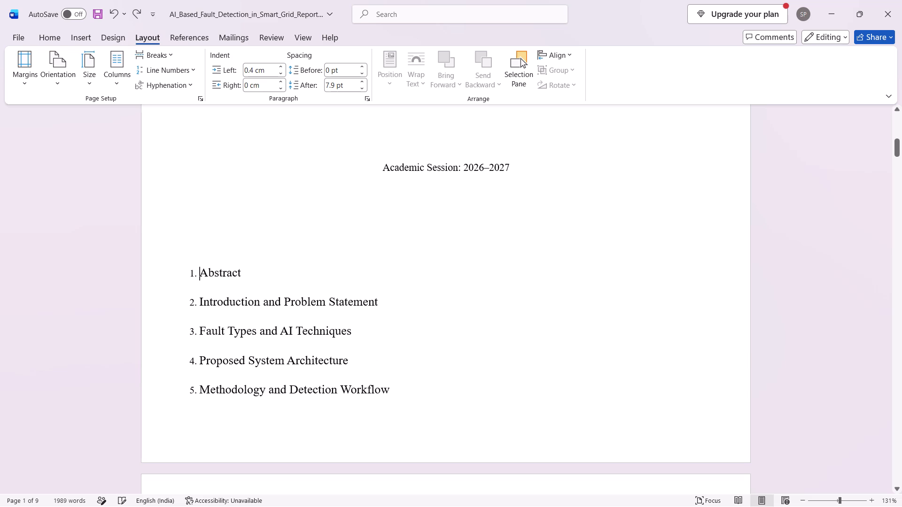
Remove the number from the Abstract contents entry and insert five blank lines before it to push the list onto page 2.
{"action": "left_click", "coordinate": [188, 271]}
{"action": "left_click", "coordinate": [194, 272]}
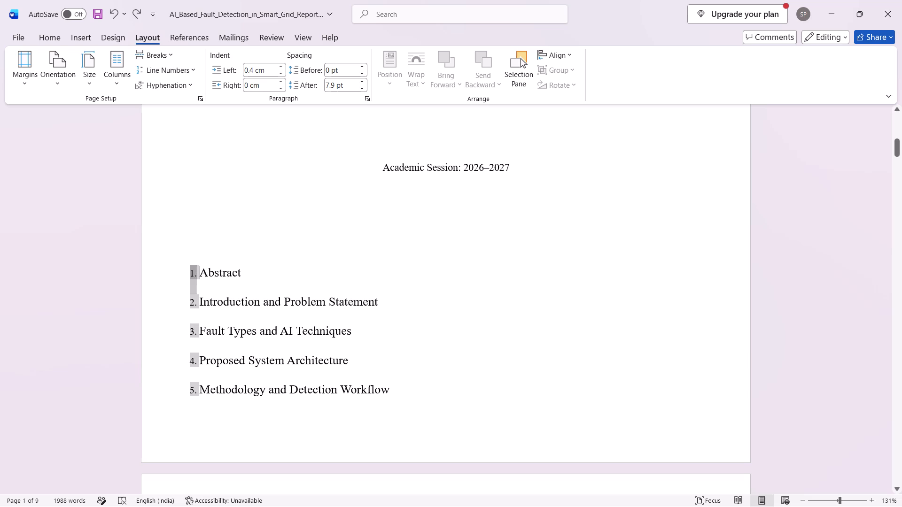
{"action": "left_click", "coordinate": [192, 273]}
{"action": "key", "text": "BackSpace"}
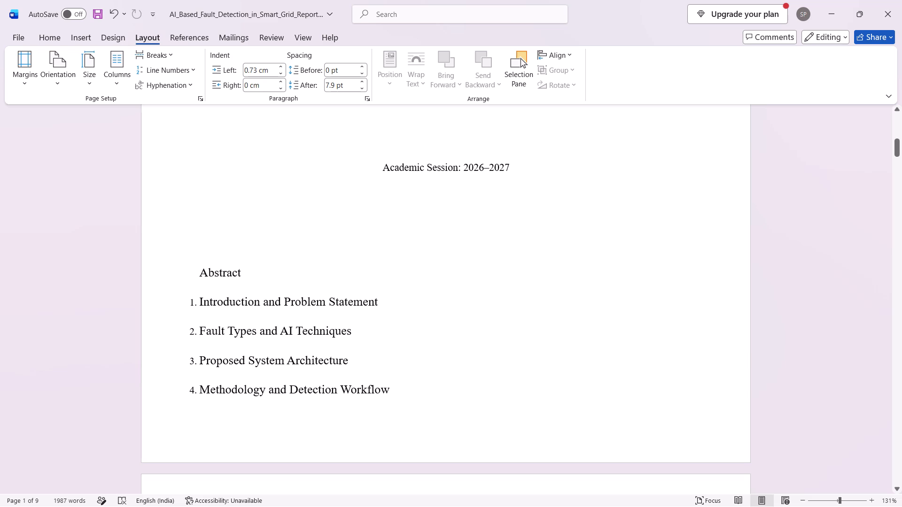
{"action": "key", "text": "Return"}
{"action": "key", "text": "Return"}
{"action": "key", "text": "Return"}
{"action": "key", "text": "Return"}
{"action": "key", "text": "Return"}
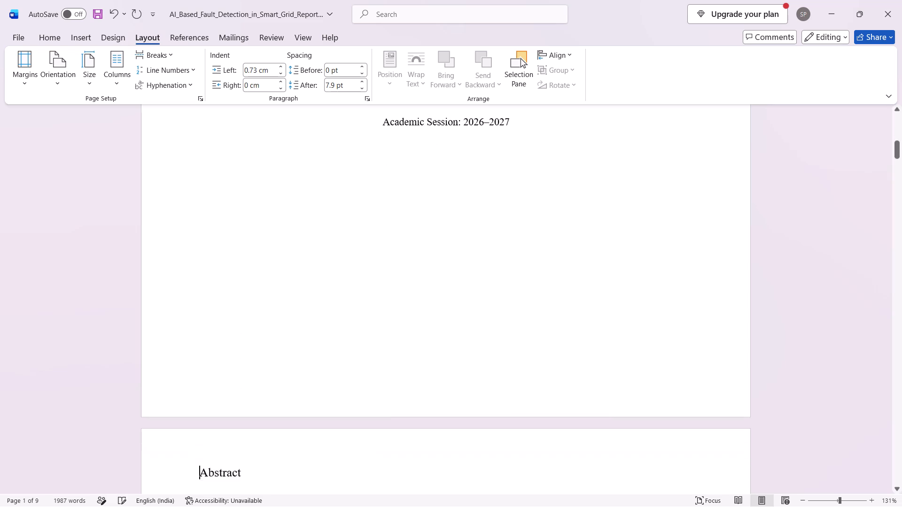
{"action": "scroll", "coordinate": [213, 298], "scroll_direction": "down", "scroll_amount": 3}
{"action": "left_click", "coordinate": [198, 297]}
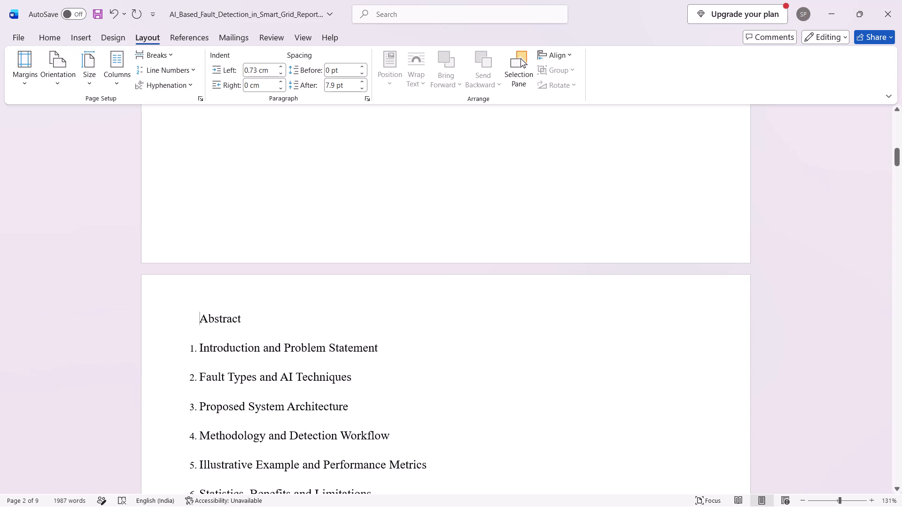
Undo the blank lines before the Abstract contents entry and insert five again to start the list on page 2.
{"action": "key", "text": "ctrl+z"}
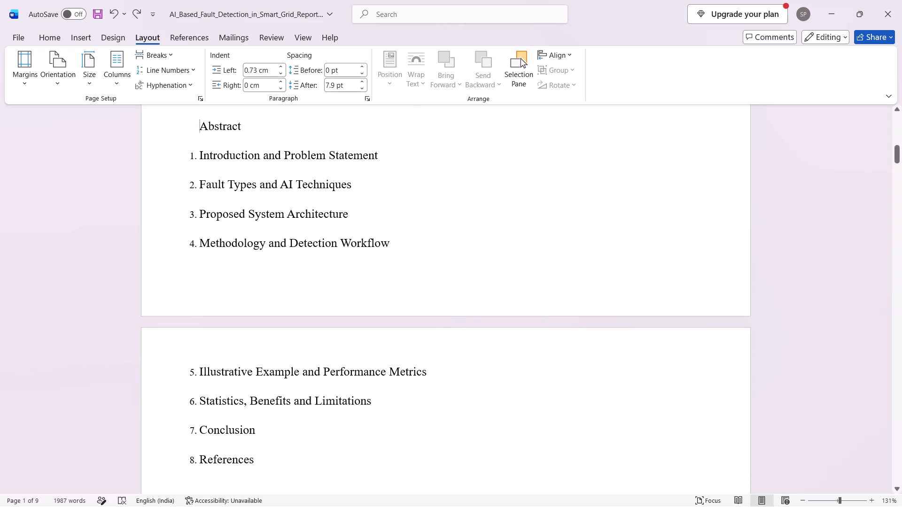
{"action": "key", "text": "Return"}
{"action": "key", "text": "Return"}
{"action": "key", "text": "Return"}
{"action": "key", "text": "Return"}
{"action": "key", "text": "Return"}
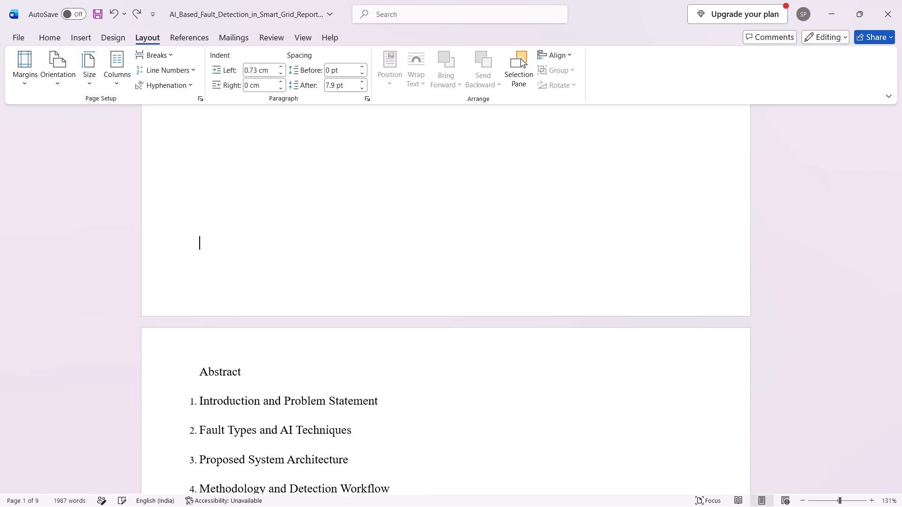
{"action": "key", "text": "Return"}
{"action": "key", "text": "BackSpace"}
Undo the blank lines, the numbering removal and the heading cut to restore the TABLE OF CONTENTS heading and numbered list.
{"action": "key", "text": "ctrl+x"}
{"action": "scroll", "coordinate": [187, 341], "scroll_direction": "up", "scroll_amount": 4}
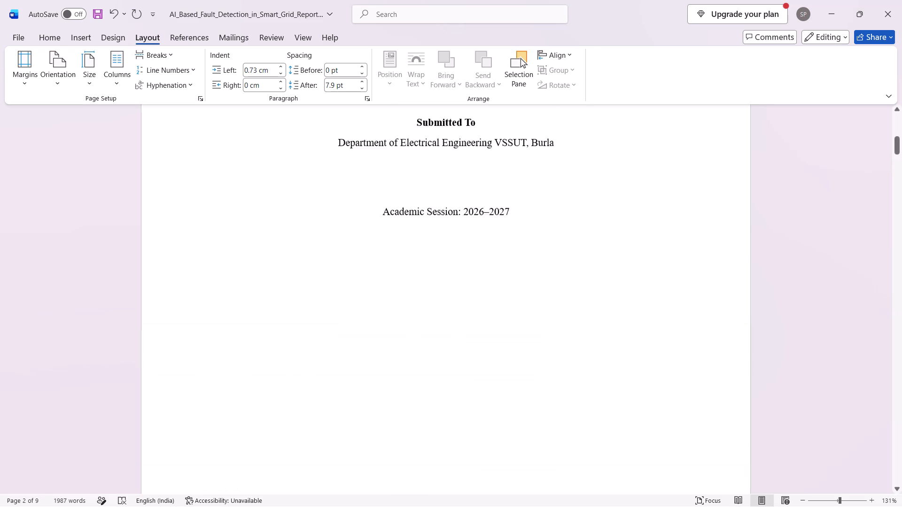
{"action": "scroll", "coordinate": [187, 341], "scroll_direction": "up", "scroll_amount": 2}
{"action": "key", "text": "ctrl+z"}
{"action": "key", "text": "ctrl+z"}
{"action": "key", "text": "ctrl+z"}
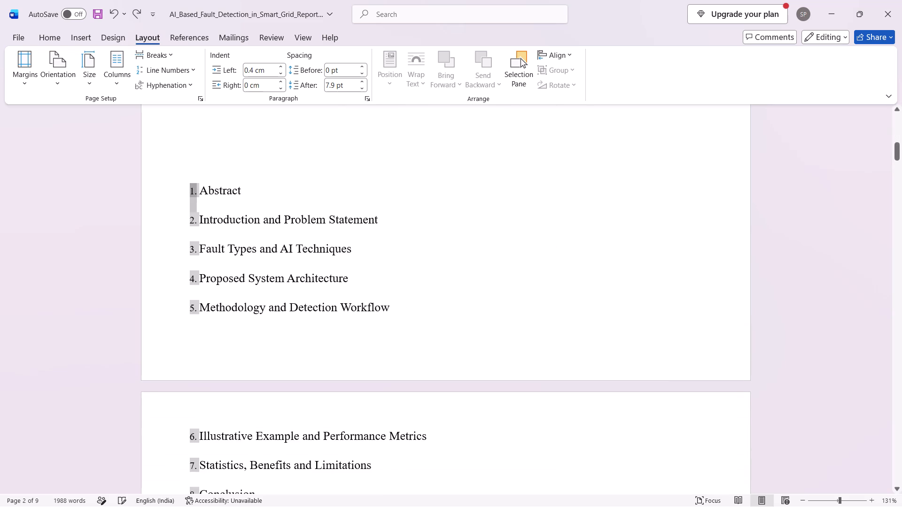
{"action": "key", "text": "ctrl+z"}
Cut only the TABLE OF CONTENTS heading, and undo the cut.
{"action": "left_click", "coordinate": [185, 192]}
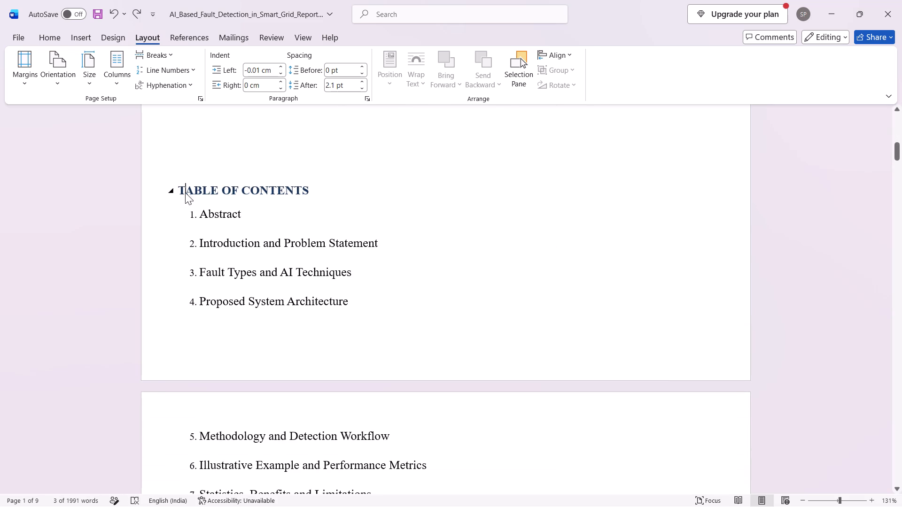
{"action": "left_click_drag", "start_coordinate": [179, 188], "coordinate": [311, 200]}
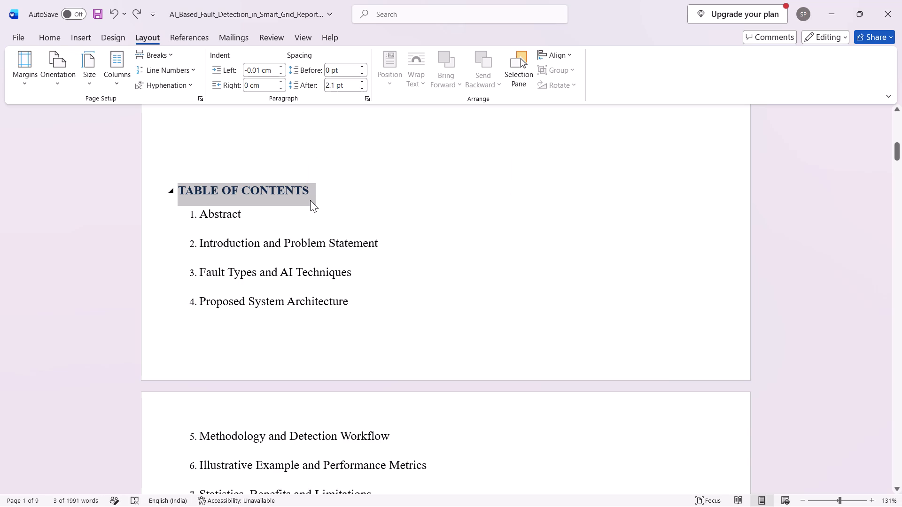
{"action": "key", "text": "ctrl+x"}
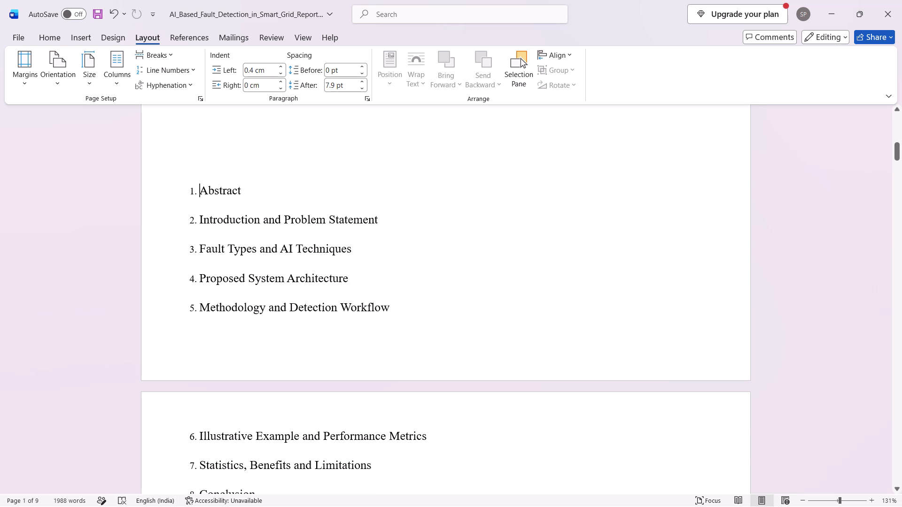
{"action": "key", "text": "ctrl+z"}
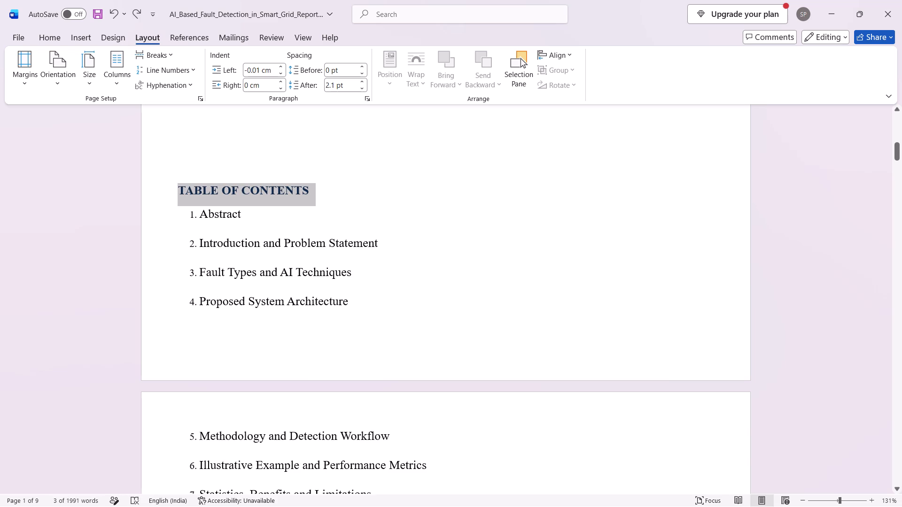
Cut the whole contents block, from the TABLE OF CONTENTS heading through item 9, References.
{"action": "left_click", "coordinate": [416, 237]}
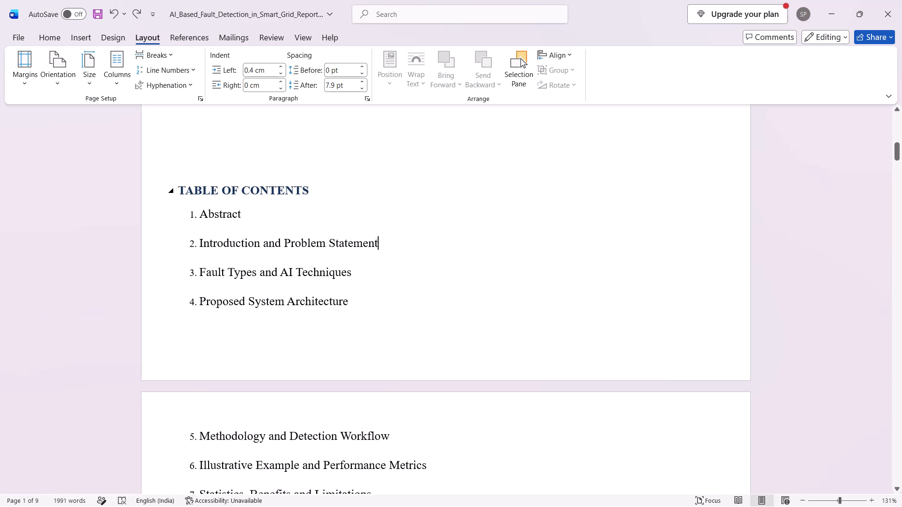
{"action": "left_click_drag", "start_coordinate": [180, 191], "coordinate": [303, 330]}
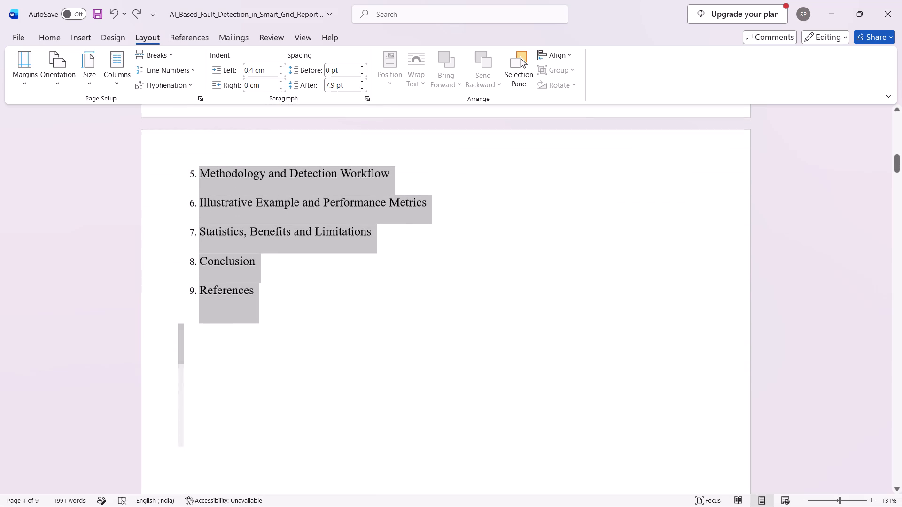
{"action": "left_click_drag", "start_coordinate": [303, 330], "coordinate": [288, 296]}
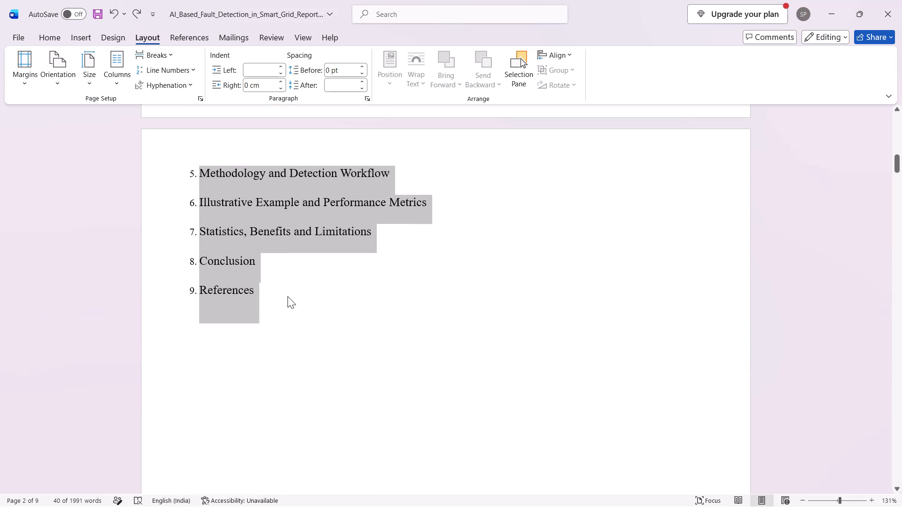
{"action": "key", "text": "ctrl+x"}
{"action": "scroll", "coordinate": [288, 296], "scroll_direction": "up", "scroll_amount": 4}
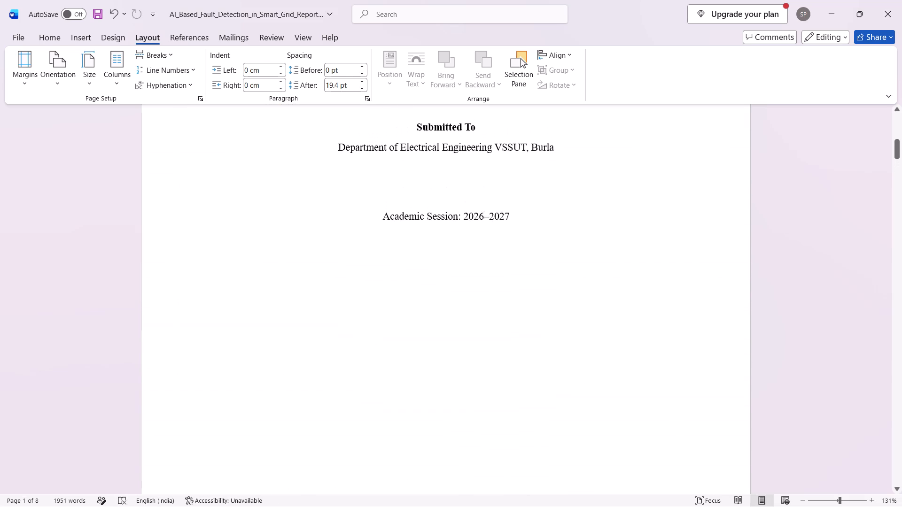
Delete the five blank lines above the 1. ABSTRACT heading and paste the cut contents block there, starting on page 2.
{"action": "scroll", "coordinate": [260, 248], "scroll_direction": "down", "scroll_amount": 2}
{"action": "left_click", "coordinate": [209, 307]}
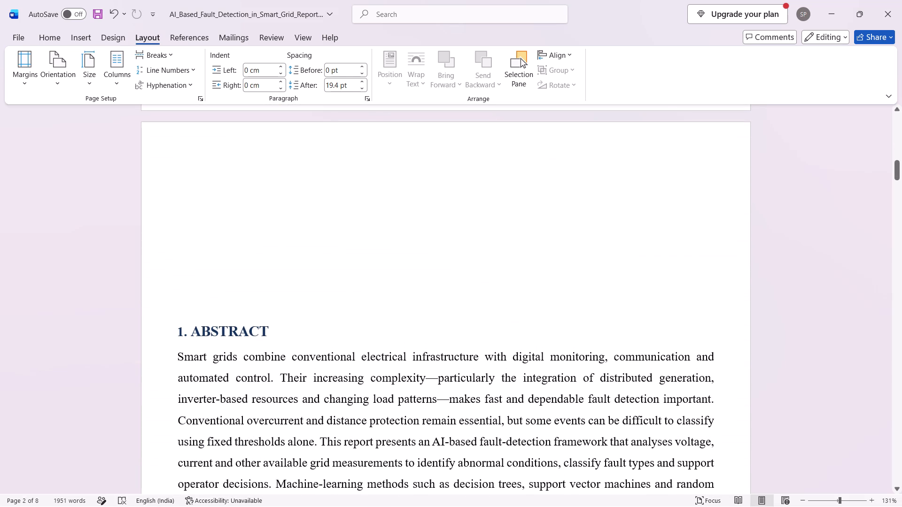
{"action": "key", "text": "Down"}
{"action": "key", "text": "Up"}
{"action": "key", "text": "BackSpace"}
{"action": "key", "text": "BackSpace"}
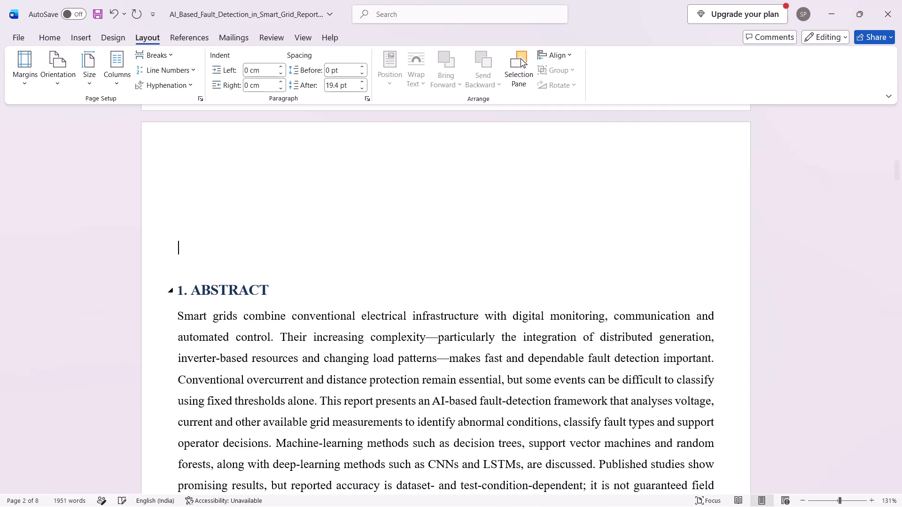
{"action": "key", "text": "BackSpace"}
{"action": "key", "text": "BackSpace"}
{"action": "key", "text": "BackSpace"}
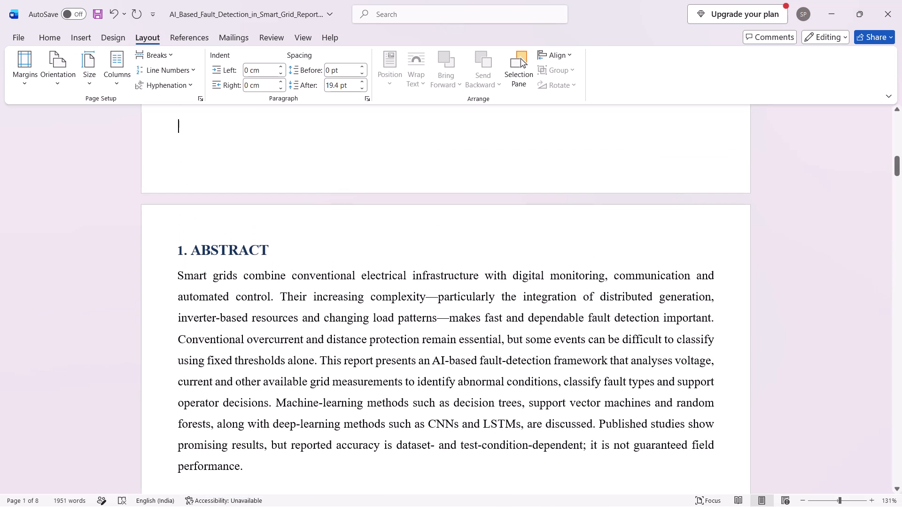
{"action": "key", "text": "ctrl+v"}
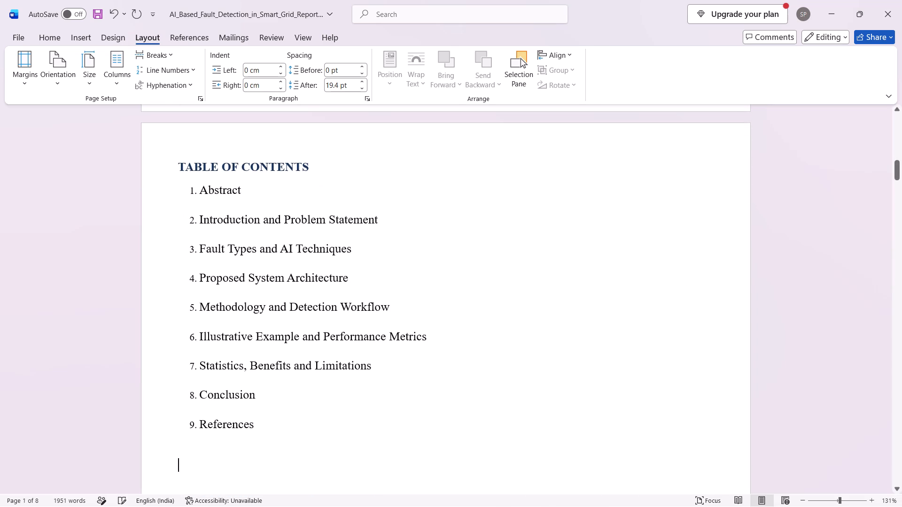
Replace the blank line below item 9, References, with enough blank lines to push the 1. ABSTRACT heading onto page 3.
{"action": "scroll", "coordinate": [179, 265], "scroll_direction": "down", "scroll_amount": 6}
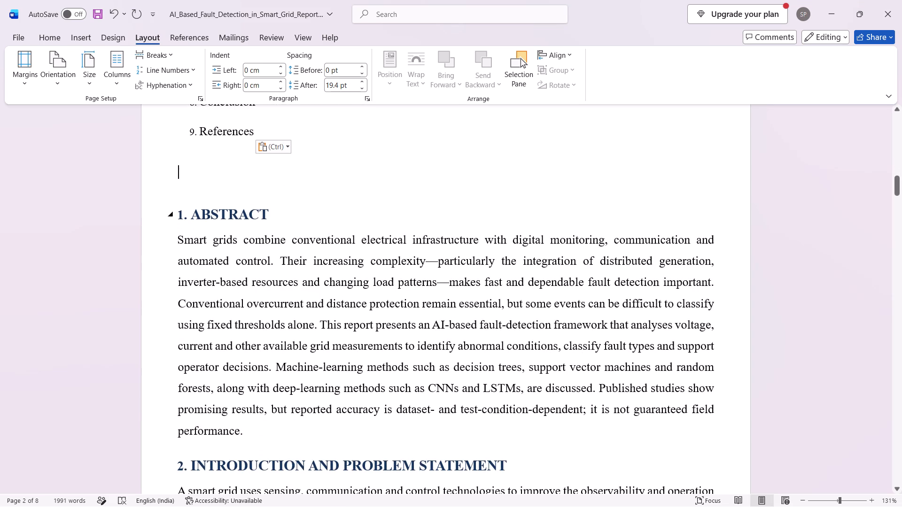
{"action": "key", "text": "BackSpace"}
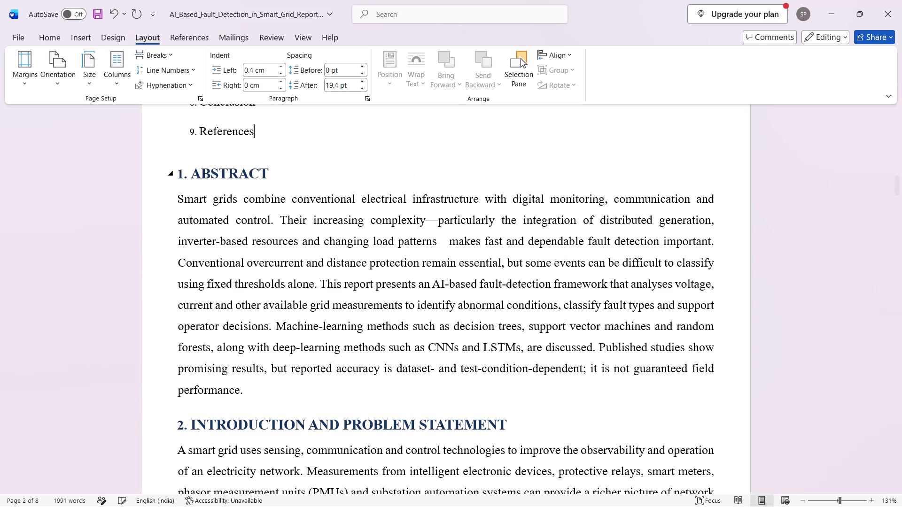
{"action": "key", "text": "Return"}
{"action": "key", "text": "Return"}
{"action": "key", "text": "Return"}
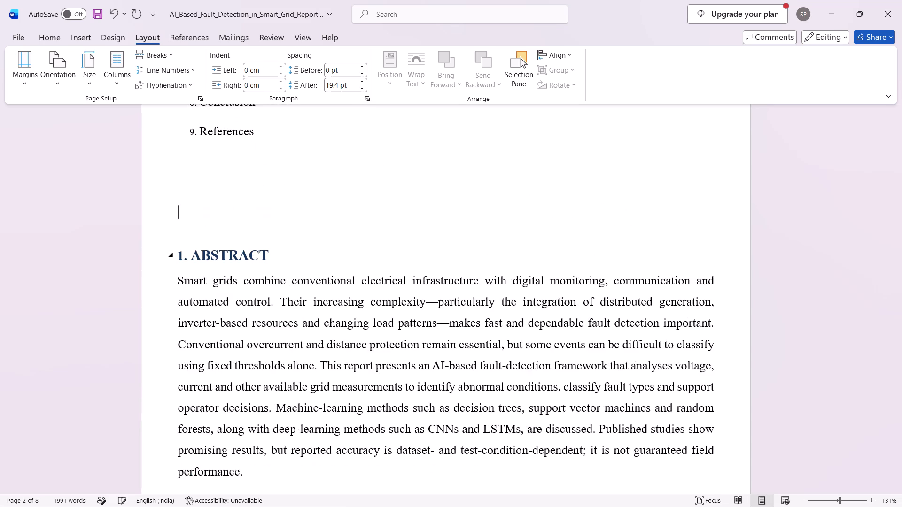
{"action": "key", "text": "Return"}
{"action": "key", "text": "Return"}
{"action": "key", "text": "Return"}
{"action": "key", "text": "Return"}
{"action": "key", "text": "Return"}
{"action": "scroll", "coordinate": [234, 176], "scroll_direction": "down", "scroll_amount": 7}
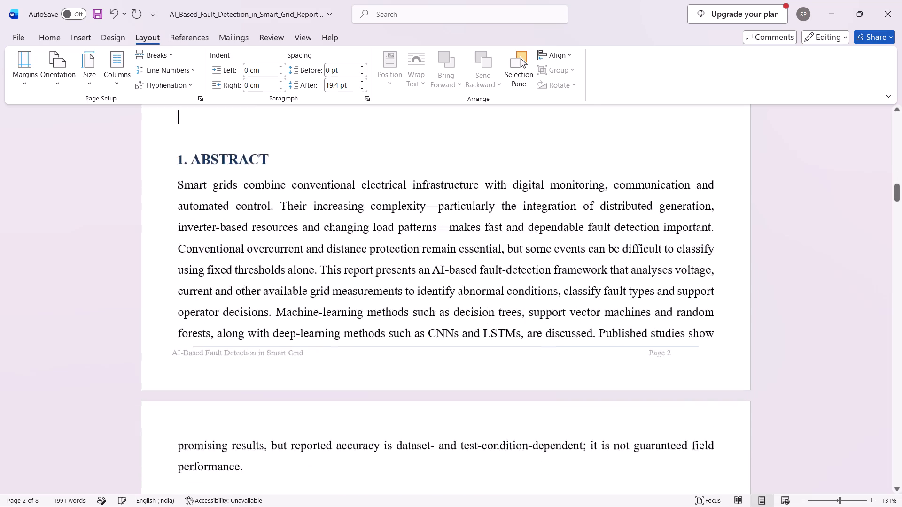
{"action": "key", "text": "Return"}
{"action": "key", "text": "Return"}
{"action": "key", "text": "Return"}
{"action": "key", "text": "Return"}
{"action": "key", "text": "Return"}
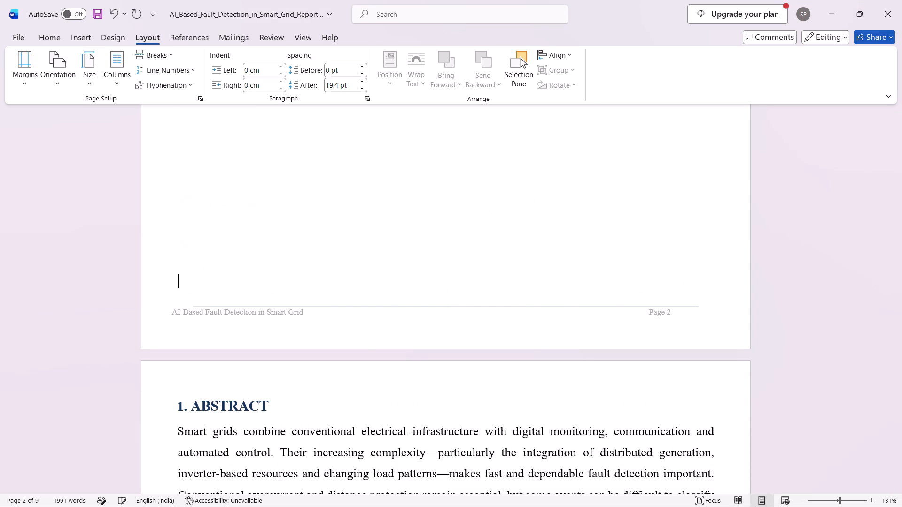
Increase the font size of the whole contents block, from the TABLE OF CONTENTS heading through item 9, References, to 16.
{"action": "scroll", "coordinate": [281, 280], "scroll_direction": "down", "scroll_amount": 12}
{"action": "left_click", "coordinate": [141, 261]}
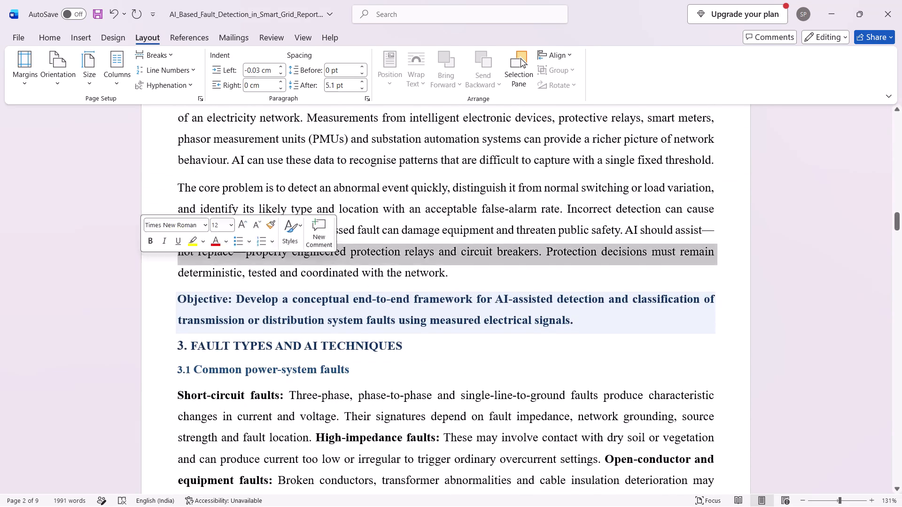
{"action": "scroll", "coordinate": [152, 263], "scroll_direction": "up", "scroll_amount": 8}
{"action": "scroll", "coordinate": [307, 312], "scroll_direction": "up", "scroll_amount": 1}
{"action": "scroll", "coordinate": [234, 324], "scroll_direction": "down", "scroll_amount": 1}
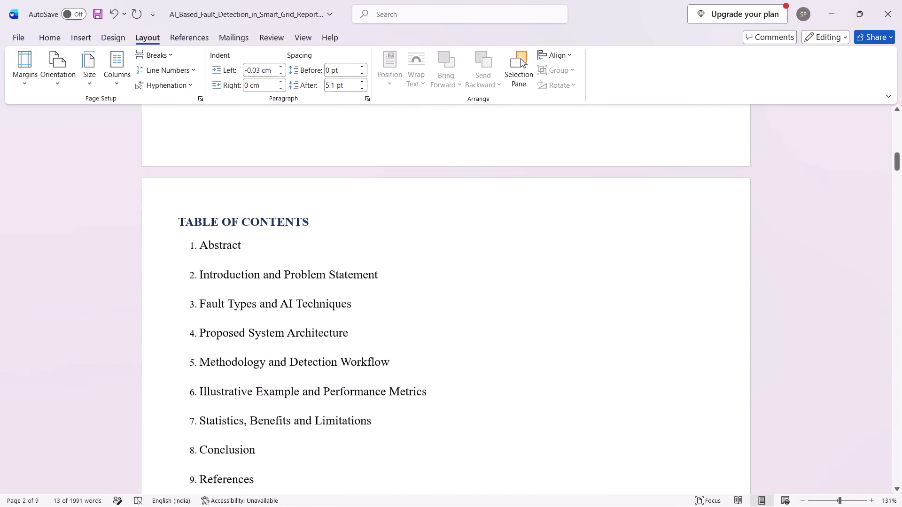
{"action": "scroll", "coordinate": [189, 327], "scroll_direction": "down", "scroll_amount": 1}
{"action": "left_click_drag", "start_coordinate": [181, 199], "coordinate": [405, 506]}
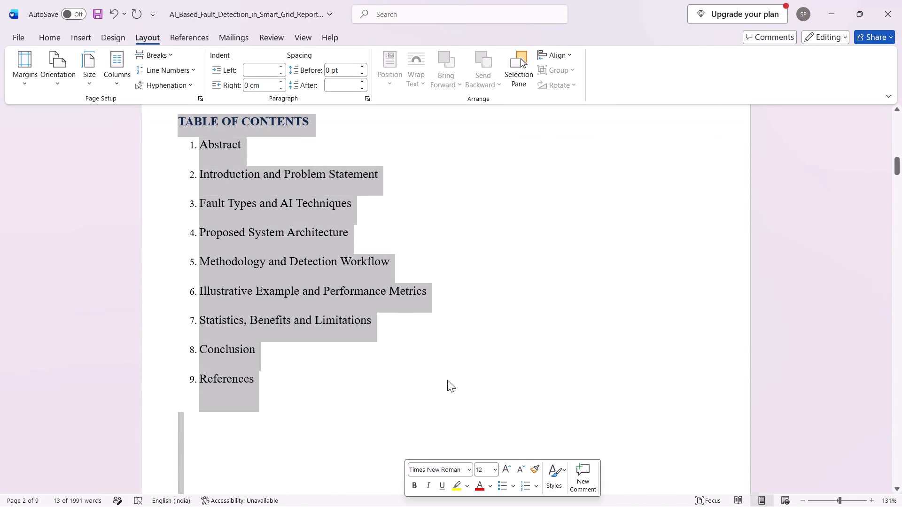
{"action": "left_click", "coordinate": [315, 221]}
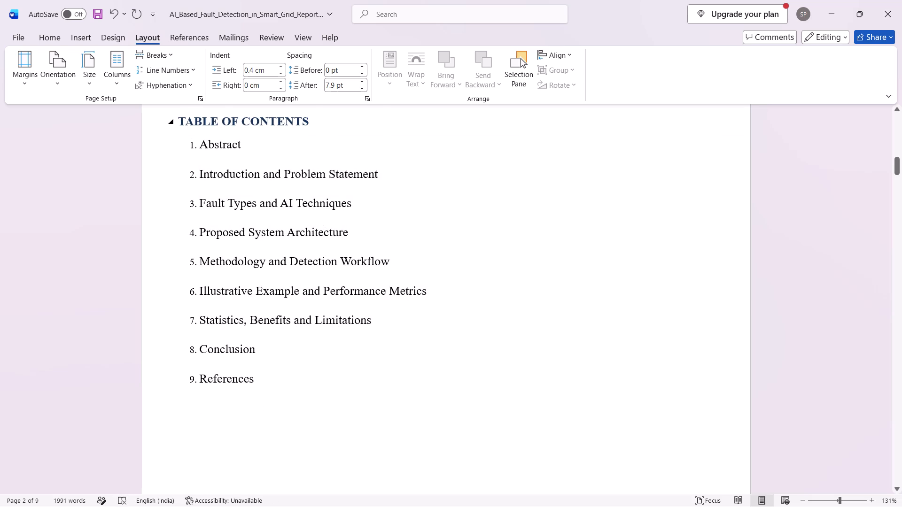
{"action": "left_click_drag", "start_coordinate": [178, 121], "coordinate": [352, 385]}
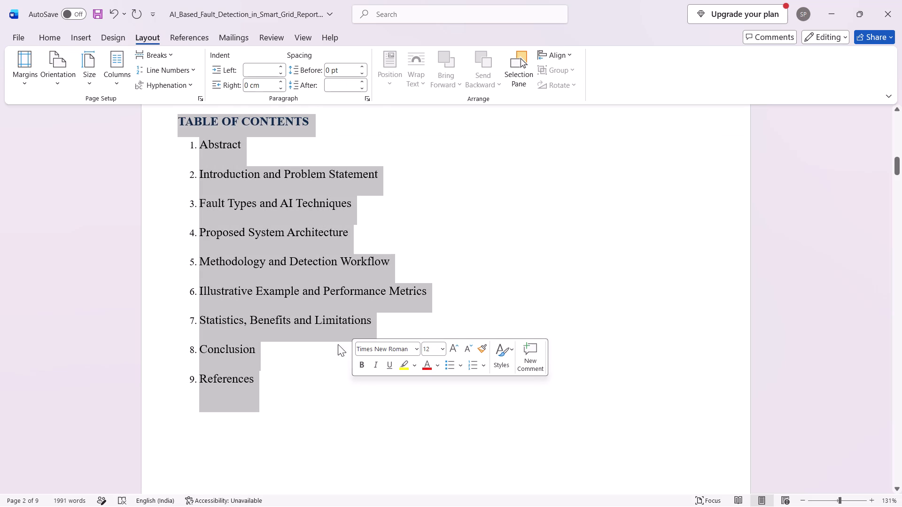
{"action": "double_click", "coordinate": [451, 347]}
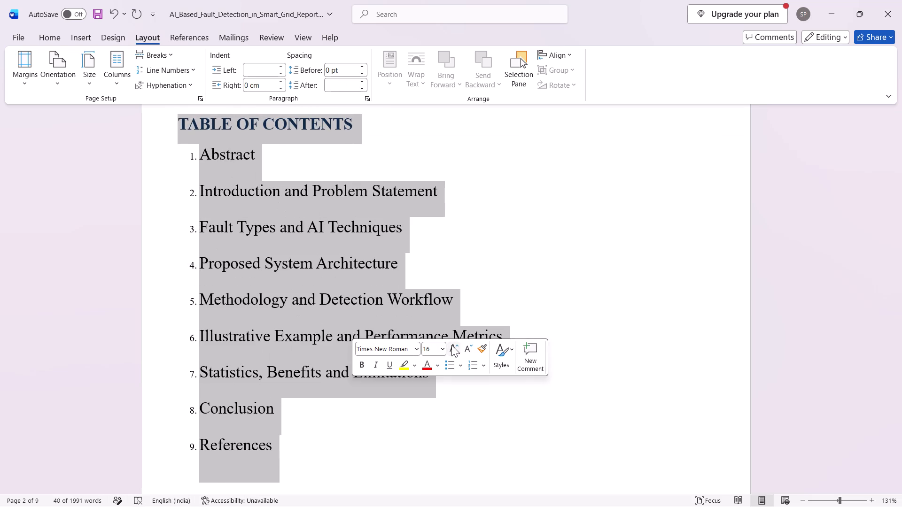
{"action": "left_click", "coordinate": [491, 237]}
Delete three blank lines above the 1. ABSTRACT heading so that it starts at the top of page 3.
{"action": "scroll", "coordinate": [521, 420], "scroll_direction": "down", "scroll_amount": 4}
{"action": "scroll", "coordinate": [521, 418], "scroll_direction": "up", "scroll_amount": 9}
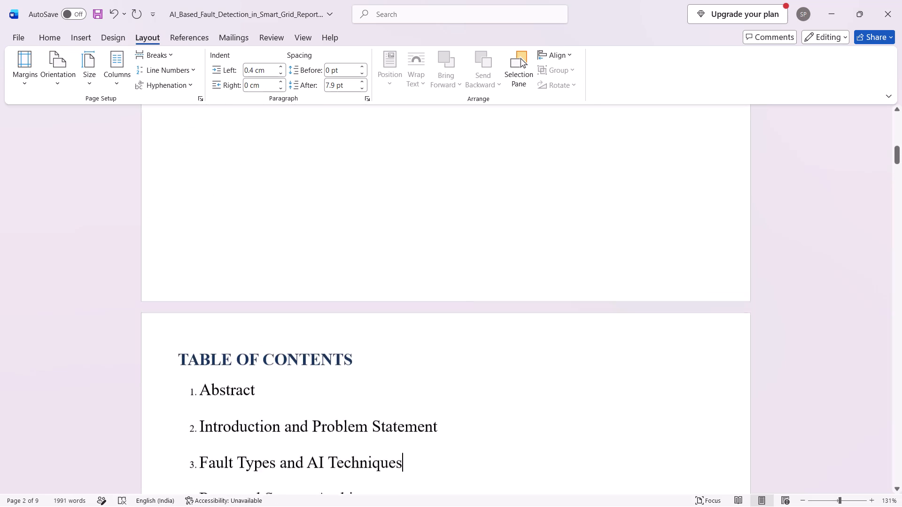
{"action": "scroll", "coordinate": [521, 418], "scroll_direction": "down", "scroll_amount": 4}
{"action": "scroll", "coordinate": [526, 361], "scroll_direction": "down", "scroll_amount": 15}
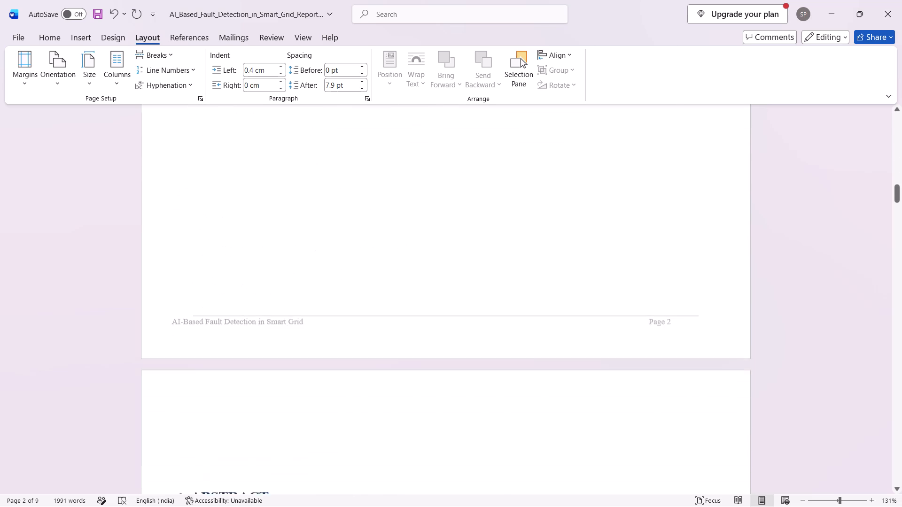
{"action": "scroll", "coordinate": [526, 363], "scroll_direction": "down", "scroll_amount": 2}
{"action": "scroll", "coordinate": [559, 287], "scroll_direction": "down", "scroll_amount": 3, "text": "ctrl"}
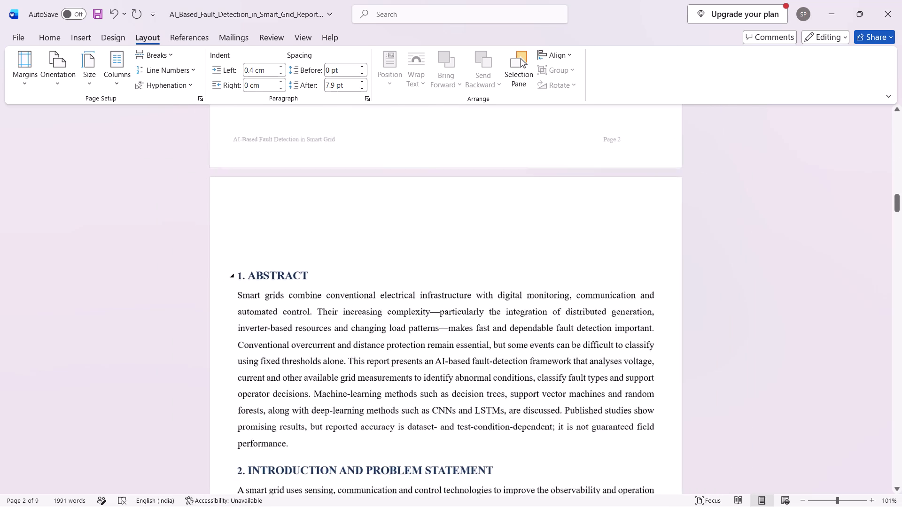
{"action": "scroll", "coordinate": [559, 288], "scroll_direction": "down", "scroll_amount": 3, "text": "ctrl"}
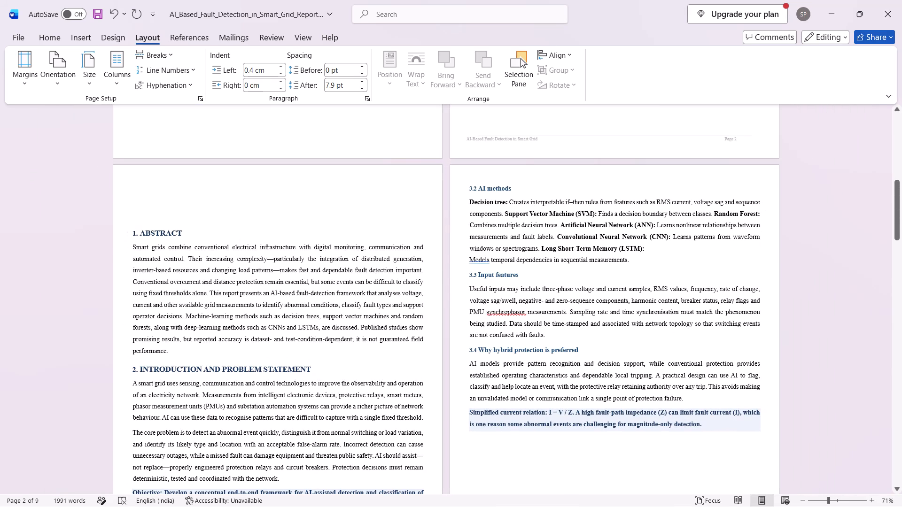
{"action": "left_click", "coordinate": [140, 218]}
{"action": "key", "text": "Down"}
{"action": "key", "text": "Up"}
{"action": "key", "text": "BackSpace"}
{"action": "key", "text": "BackSpace"}
{"action": "key", "text": "BackSpace"}
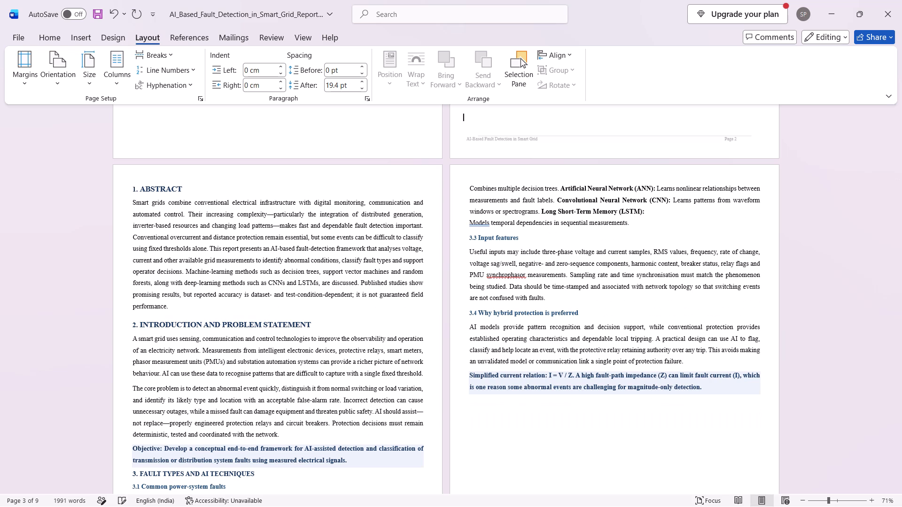
Review the report's layout and headings from the 1. ABSTRACT section through the 9. REFERENCES list.
{"action": "scroll", "coordinate": [198, 274], "scroll_direction": "up", "scroll_amount": 3, "text": "ctrl"}
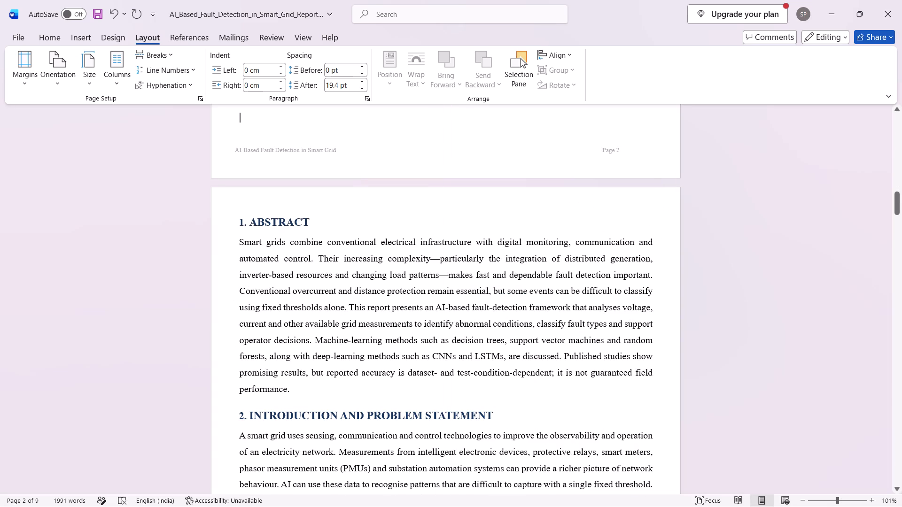
{"action": "scroll", "coordinate": [340, 280], "scroll_direction": "down", "scroll_amount": 10}
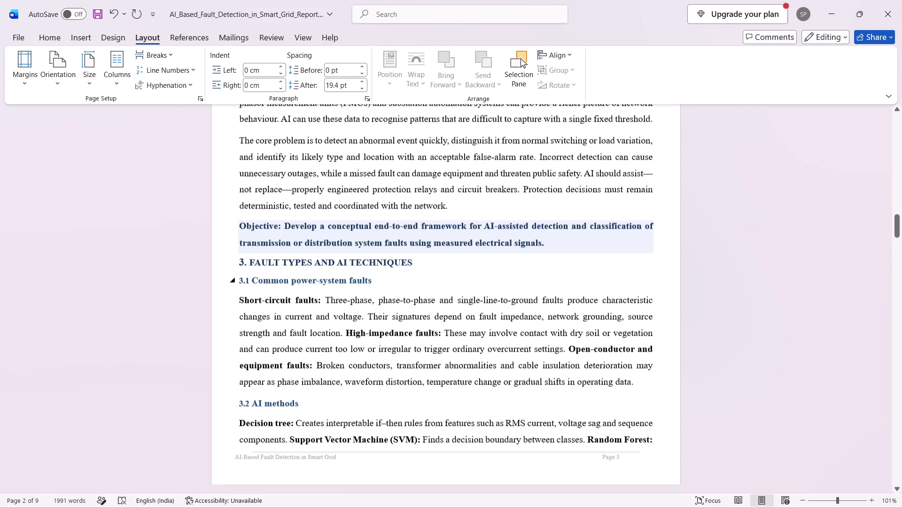
{"action": "scroll", "coordinate": [334, 282], "scroll_direction": "down", "scroll_amount": 4}
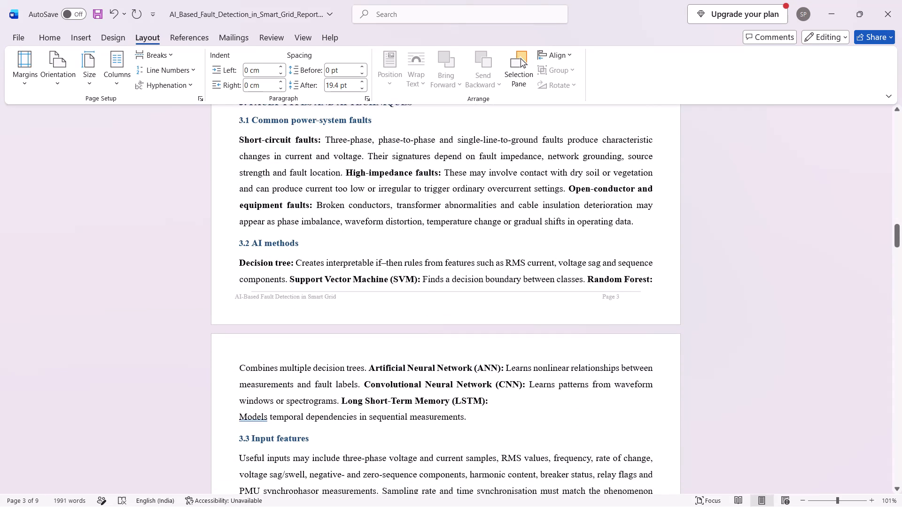
{"action": "scroll", "coordinate": [334, 282], "scroll_direction": "down", "scroll_amount": 7}
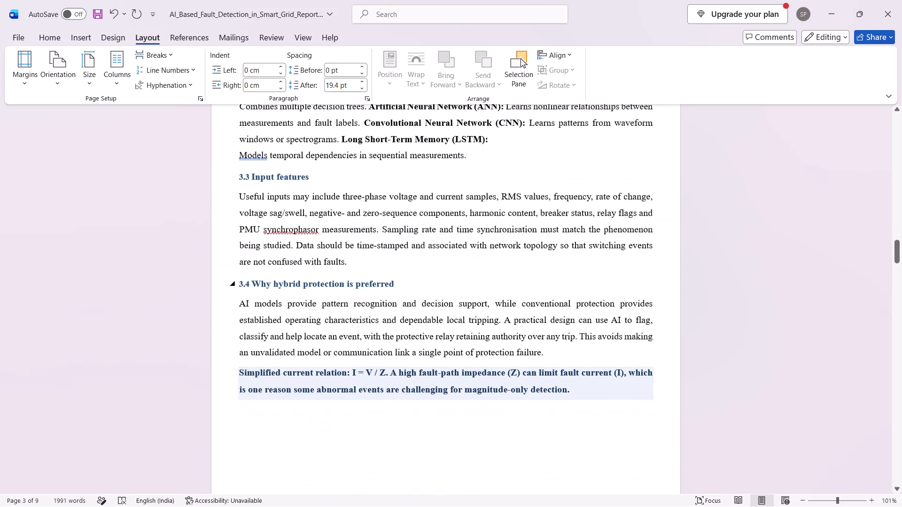
{"action": "scroll", "coordinate": [331, 283], "scroll_direction": "down", "scroll_amount": 11}
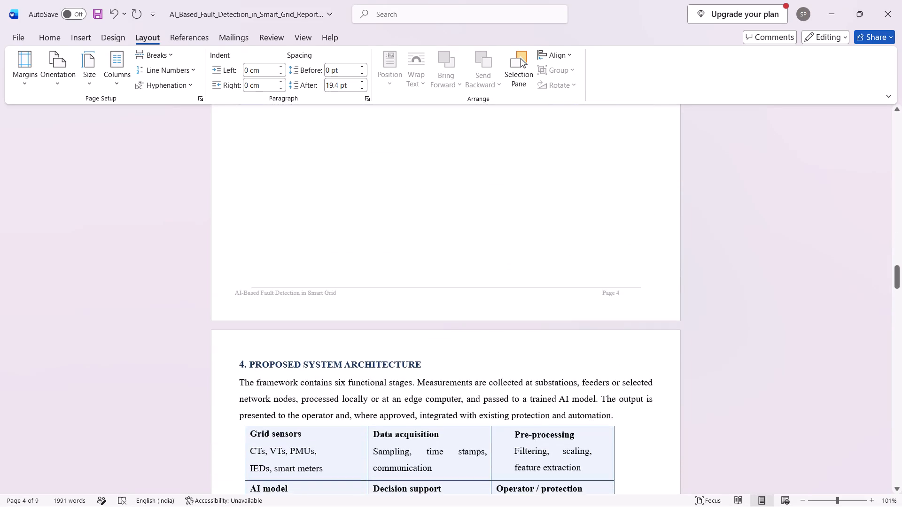
{"action": "scroll", "coordinate": [331, 284], "scroll_direction": "down", "scroll_amount": 6}
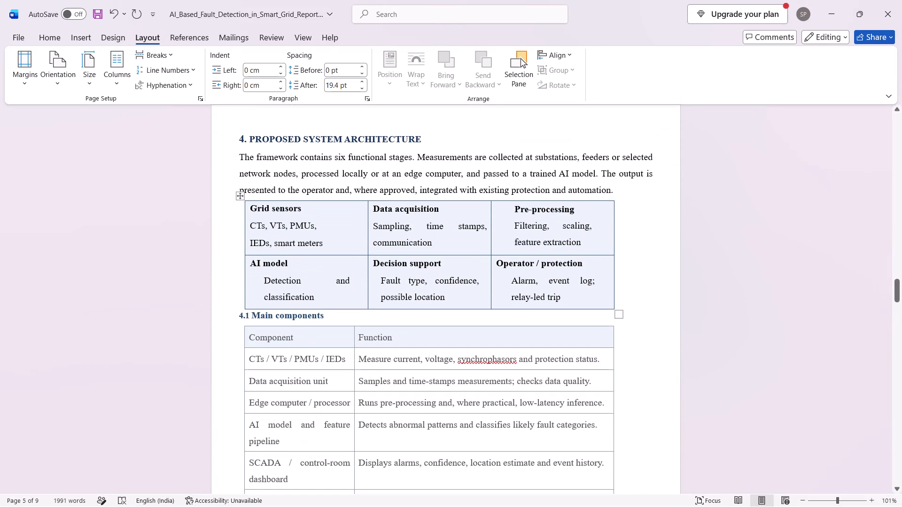
{"action": "scroll", "coordinate": [296, 294], "scroll_direction": "down", "scroll_amount": 3}
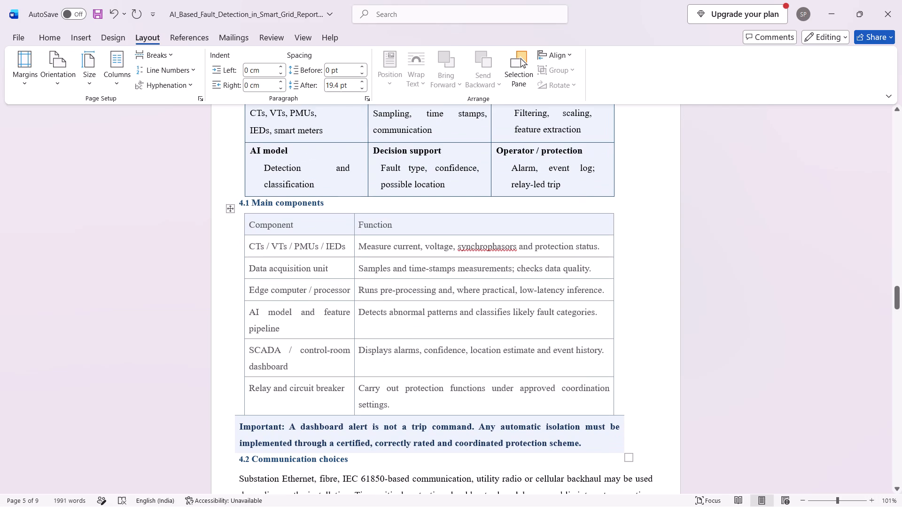
{"action": "scroll", "coordinate": [275, 278], "scroll_direction": "down", "scroll_amount": 4}
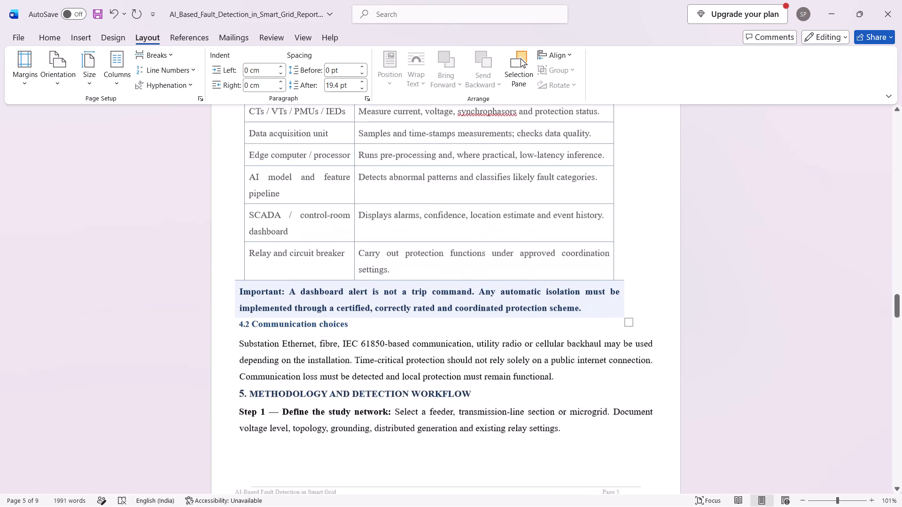
{"action": "scroll", "coordinate": [275, 278], "scroll_direction": "down", "scroll_amount": 6}
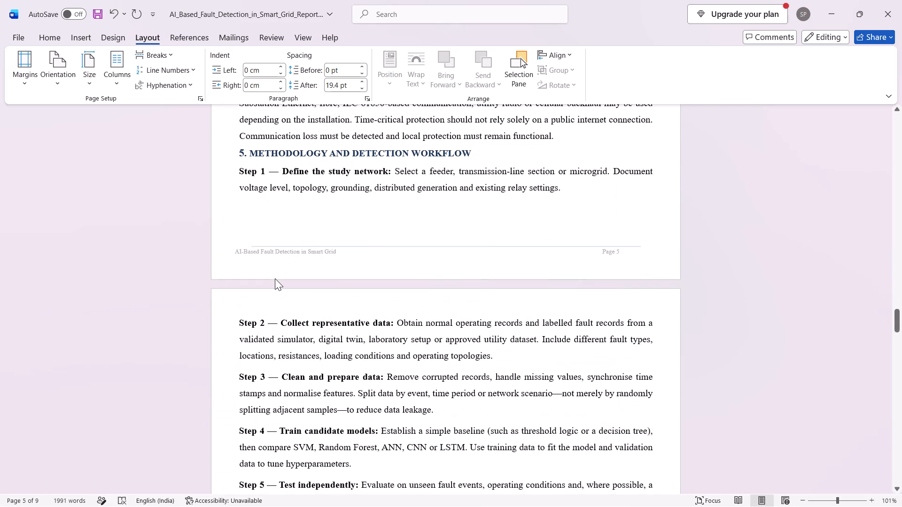
{"action": "scroll", "coordinate": [275, 278], "scroll_direction": "down", "scroll_amount": 11}
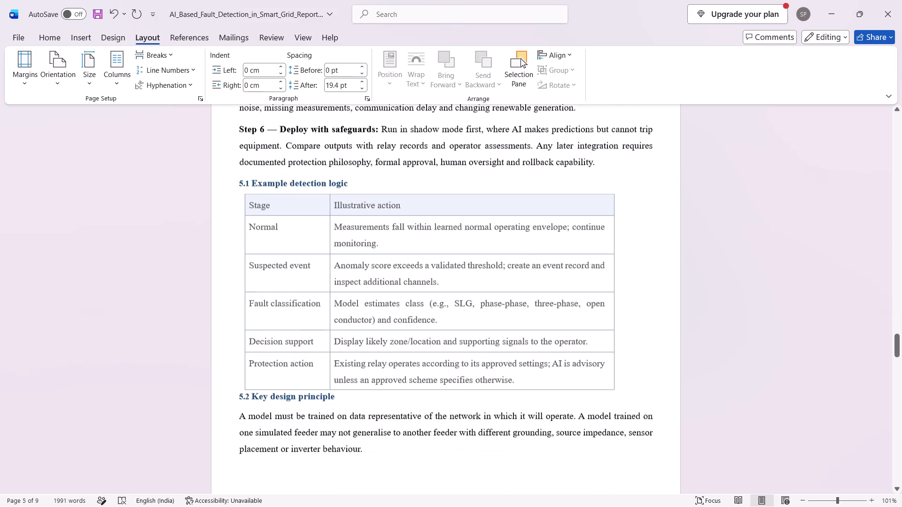
{"action": "scroll", "coordinate": [275, 278], "scroll_direction": "down", "scroll_amount": 7}
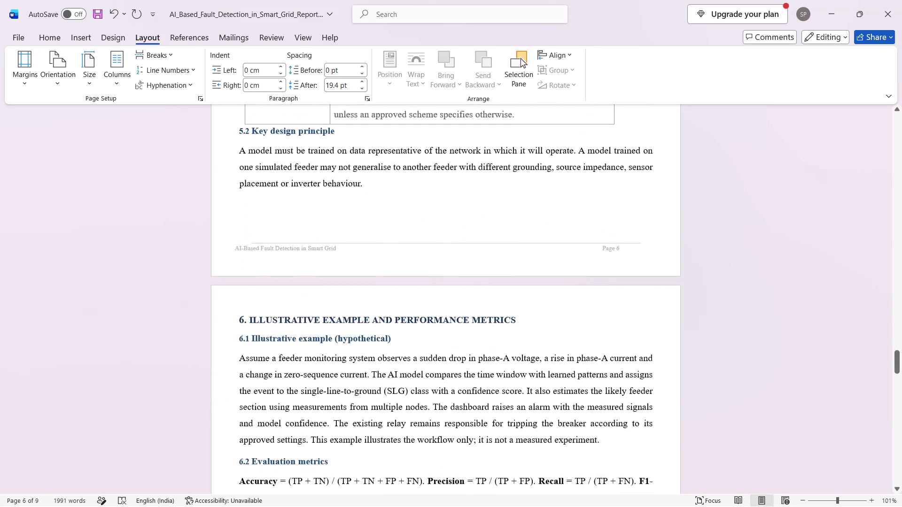
{"action": "scroll", "coordinate": [275, 278], "scroll_direction": "down", "scroll_amount": 6}
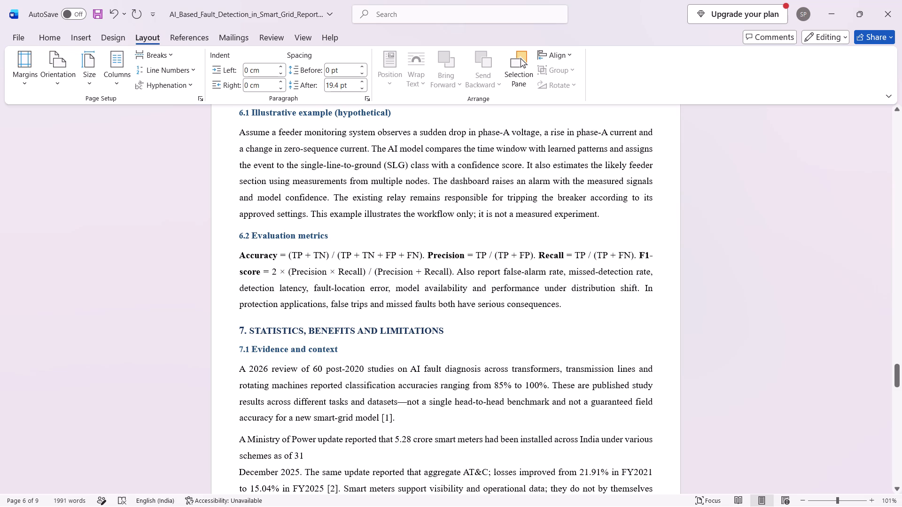
{"action": "scroll", "coordinate": [737, 408], "scroll_direction": "down", "scroll_amount": 4}
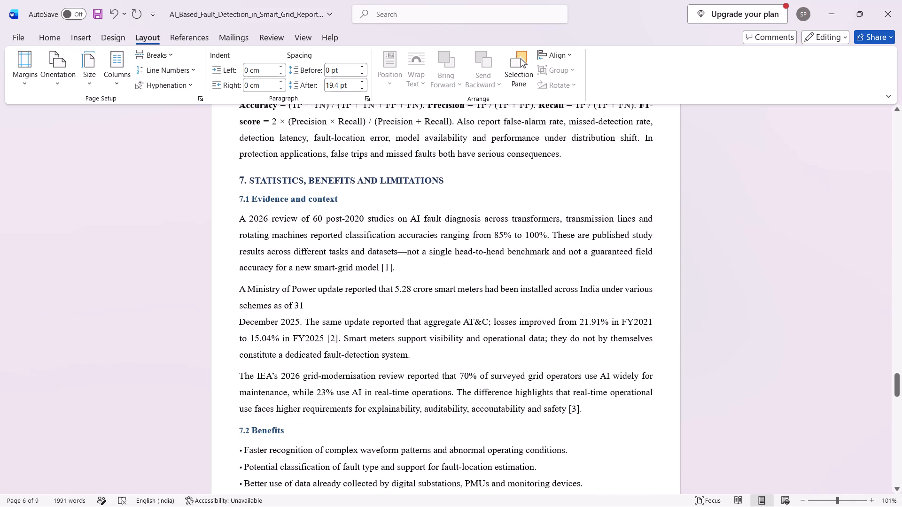
{"action": "scroll", "coordinate": [731, 415], "scroll_direction": "down", "scroll_amount": 4}
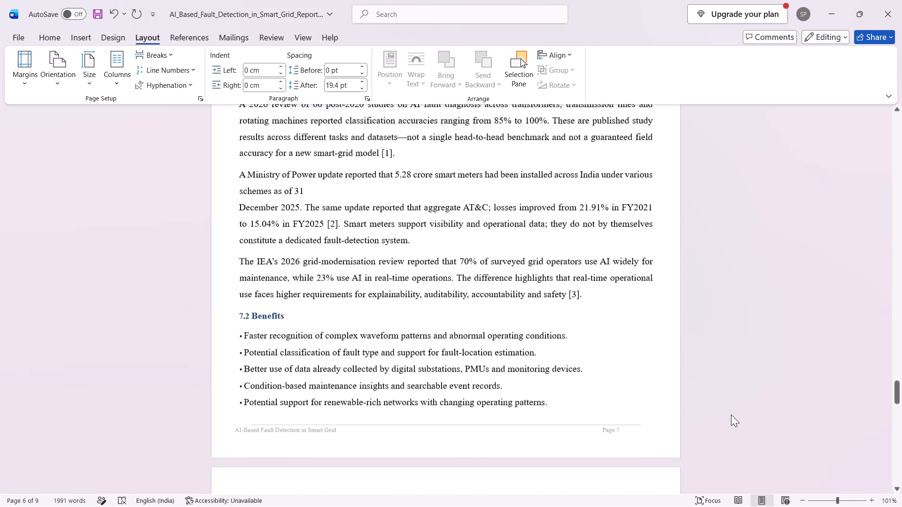
{"action": "scroll", "coordinate": [731, 415], "scroll_direction": "down", "scroll_amount": 11}
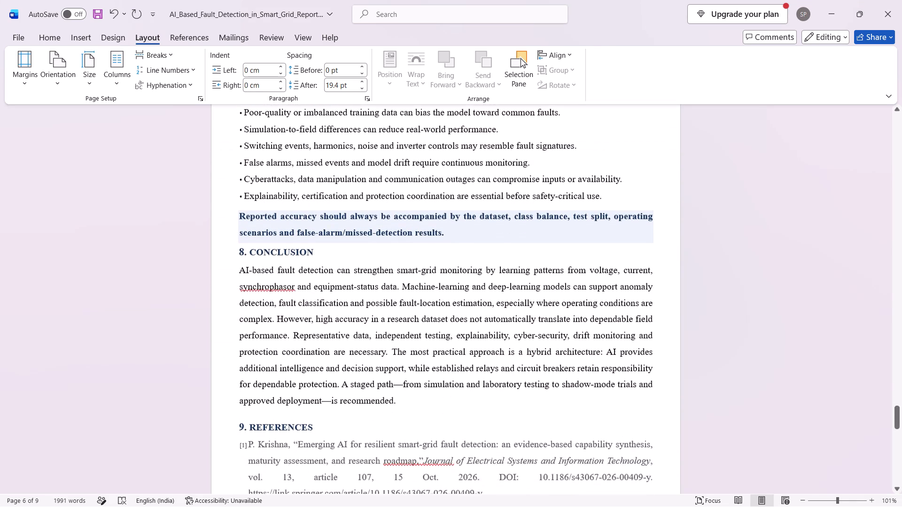
{"action": "scroll", "coordinate": [731, 415], "scroll_direction": "down", "scroll_amount": 5}
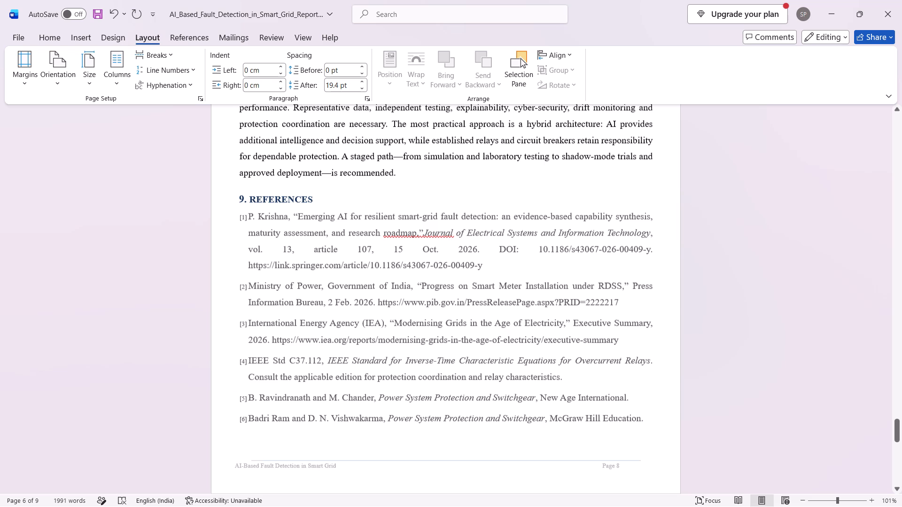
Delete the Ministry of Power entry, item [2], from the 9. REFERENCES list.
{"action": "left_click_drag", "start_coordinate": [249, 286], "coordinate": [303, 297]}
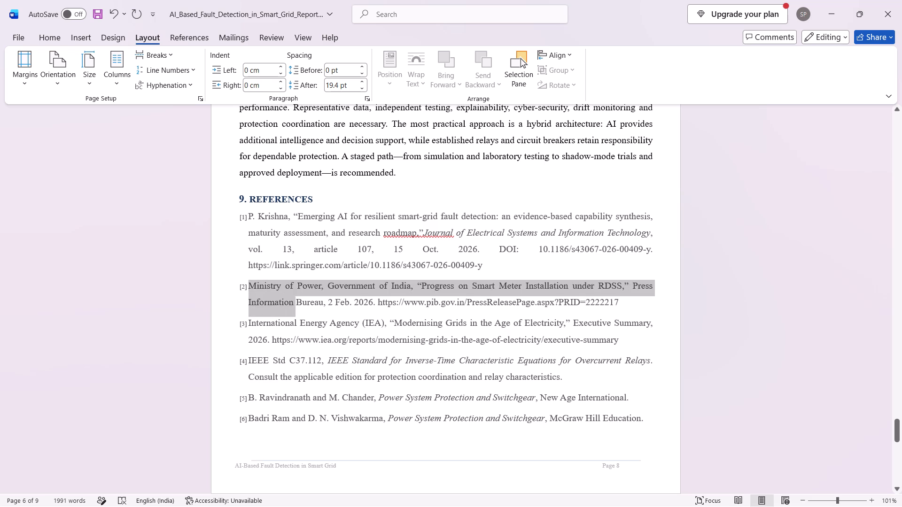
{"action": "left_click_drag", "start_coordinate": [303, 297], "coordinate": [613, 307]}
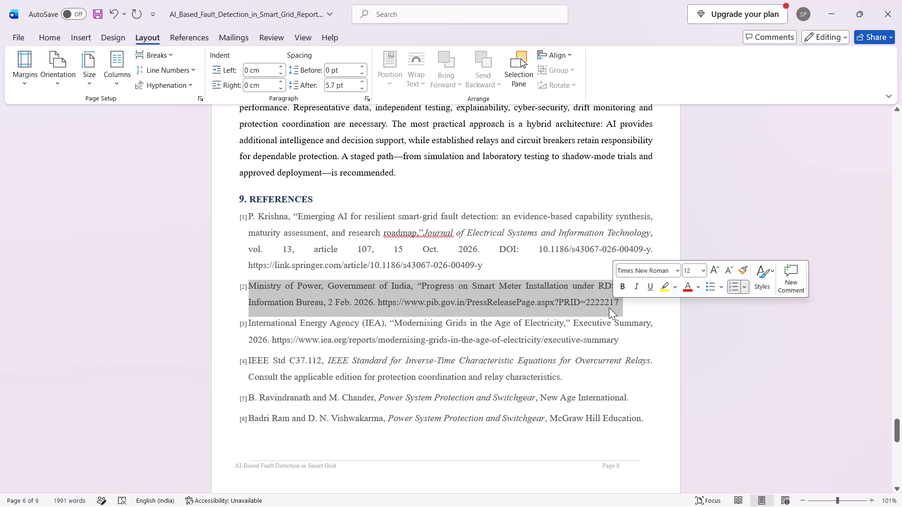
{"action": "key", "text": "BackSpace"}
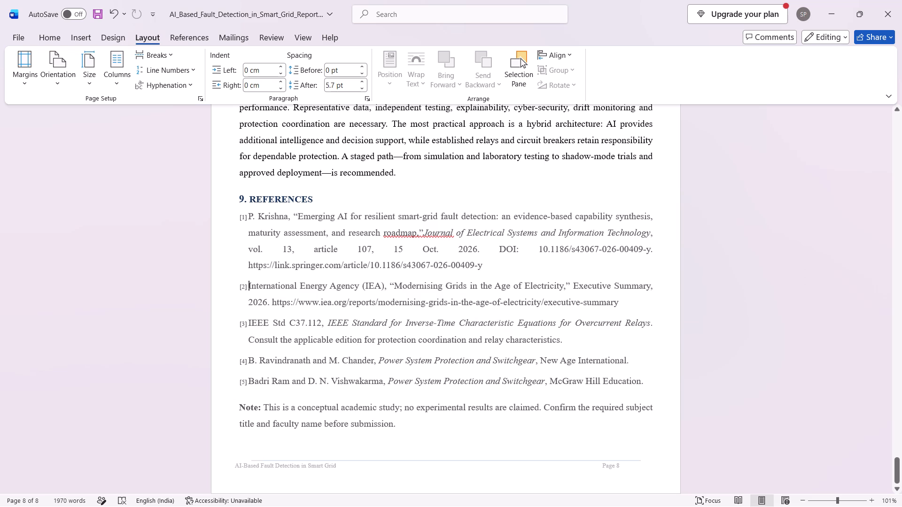
Delete the 9. REFERENCES section, including its heading, all remaining entries and the closing Note paragraph.
{"action": "left_click_drag", "start_coordinate": [239, 202], "coordinate": [519, 440]}
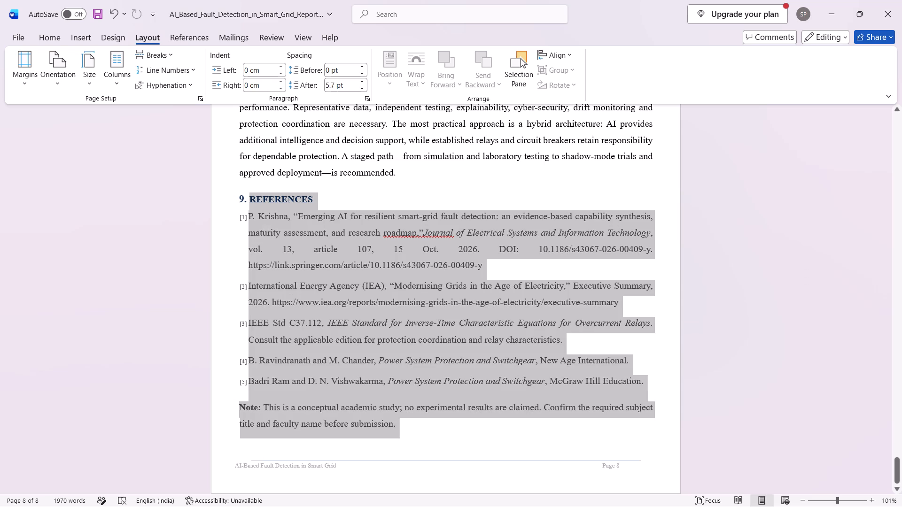
{"action": "left_click_drag", "start_coordinate": [519, 440], "coordinate": [545, 439]}
{"action": "key", "text": "BackSpace"}
{"action": "left_click", "coordinate": [372, 327]}
Split "synchrophasor" into "synchro phasor" in the 8. CONCLUSION paragraph.
{"action": "scroll", "coordinate": [371, 328], "scroll_direction": "up", "scroll_amount": 2}
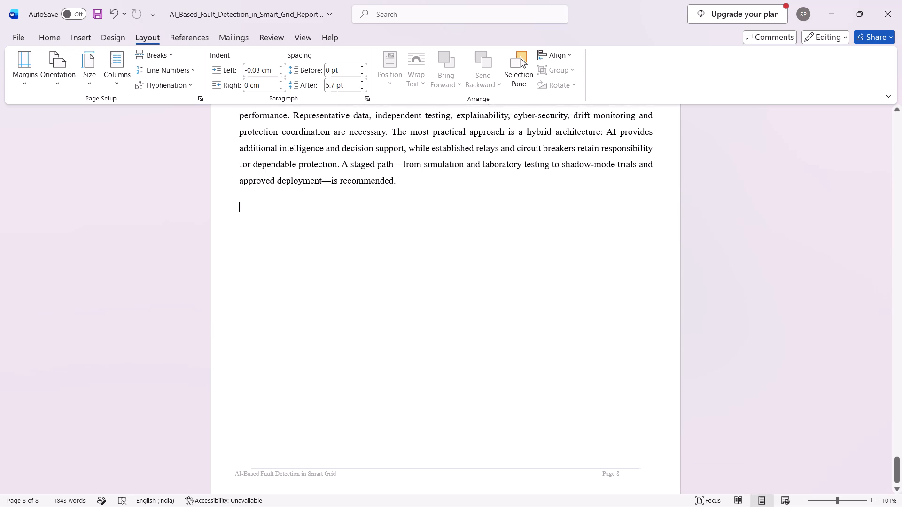
{"action": "scroll", "coordinate": [371, 328], "scroll_direction": "up", "scroll_amount": 2}
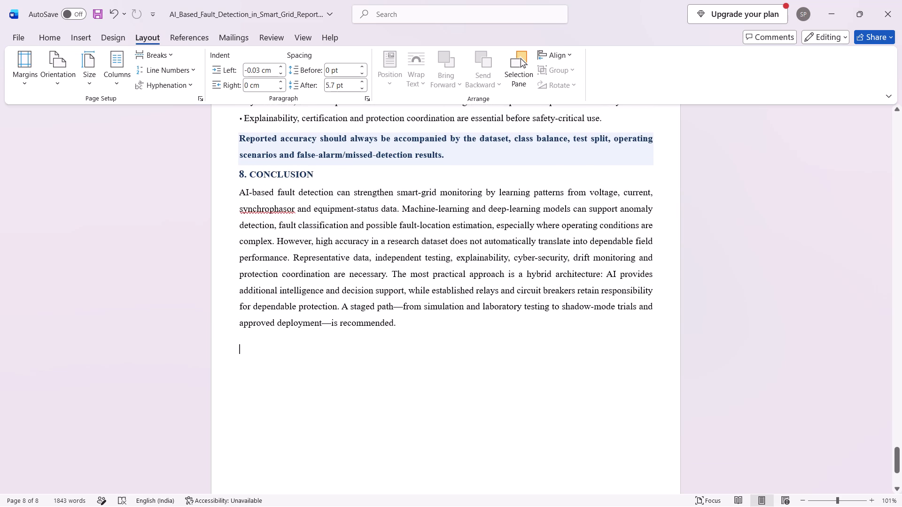
{"action": "left_click", "coordinate": [241, 210]}
{"action": "left_click", "coordinate": [259, 212]}
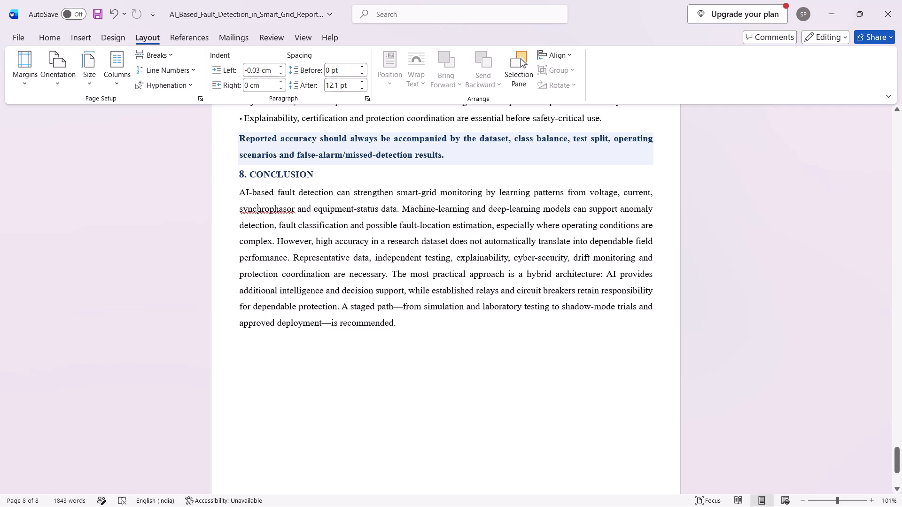
{"action": "left_click", "coordinate": [261, 210]}
{"action": "key", "text": "Right"}
{"action": "left_click", "coordinate": [261, 209]}
{"action": "key", "text": "backslash"}
{"action": "key", "text": "BackSpace"}
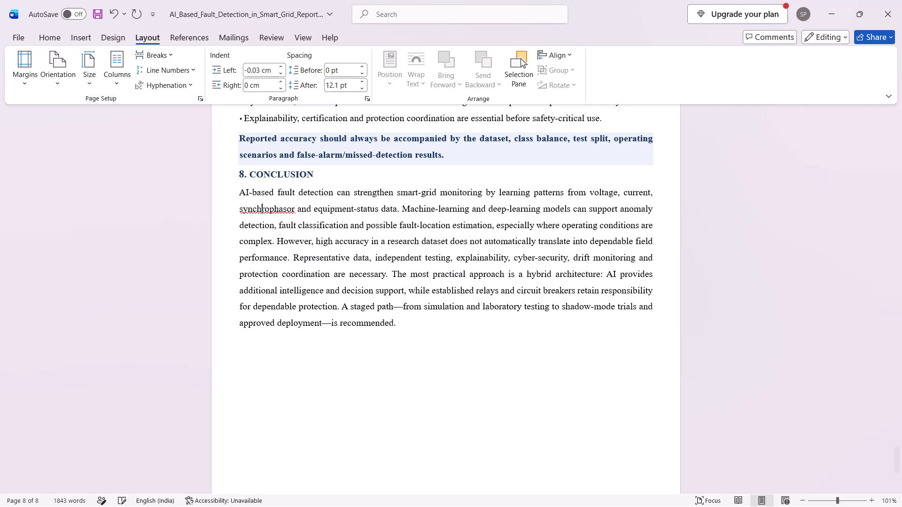
{"action": "key", "text": "BackSpace"}
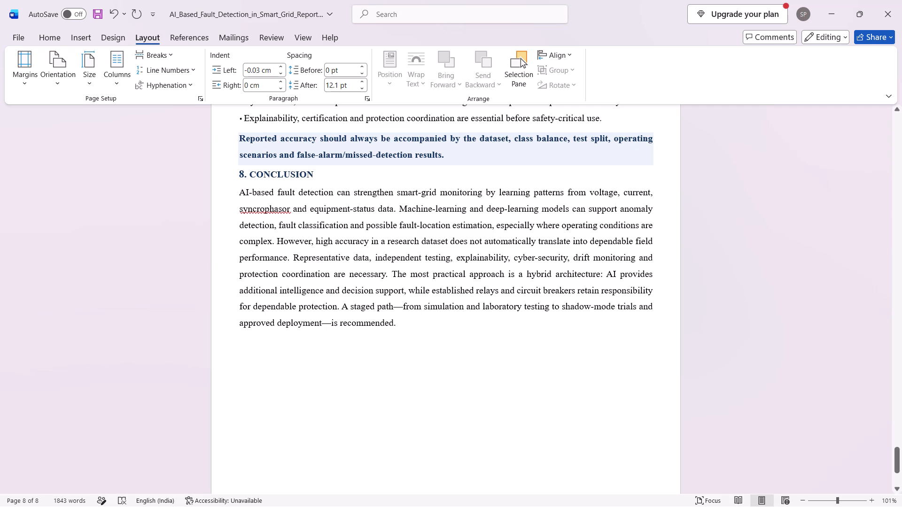
{"action": "key", "text": "h"}
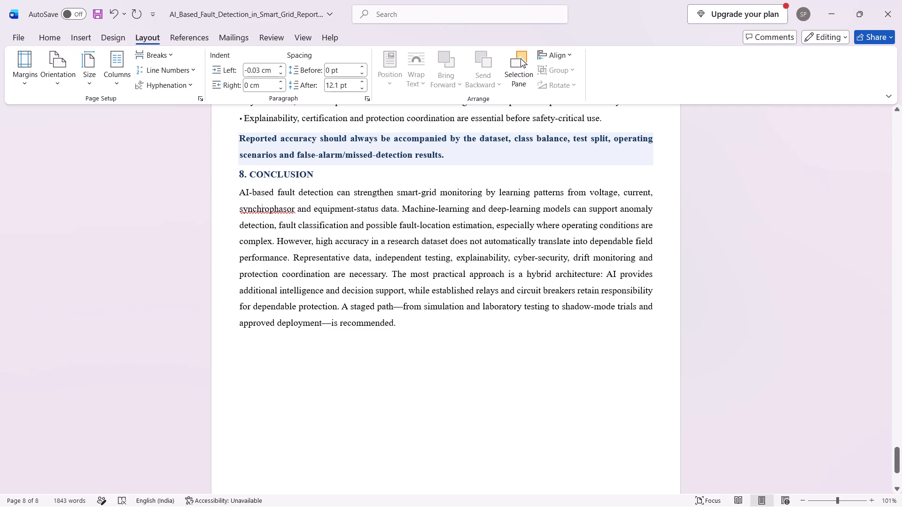
{"action": "left_click", "coordinate": [269, 207]}
{"action": "key", "text": "space"}
{"action": "left_click", "coordinate": [352, 410]}
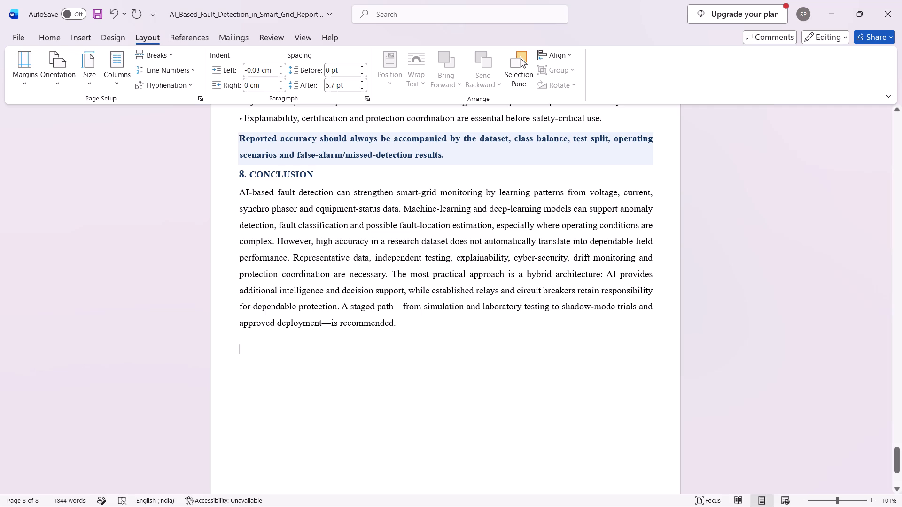
Delete the shaded callout beginning "Reported accuracy should always be accompanied" above the 8. CONCLUSION heading.
{"action": "scroll", "coordinate": [341, 402], "scroll_direction": "up", "scroll_amount": 2}
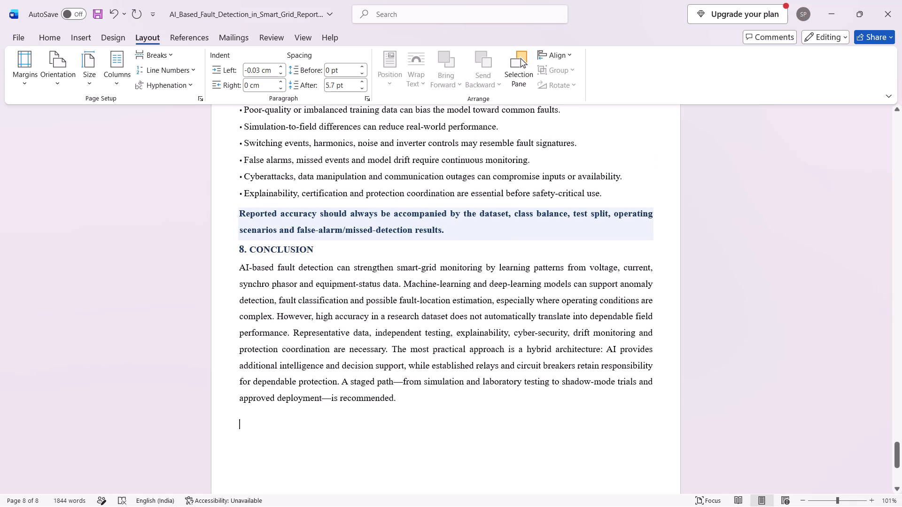
{"action": "left_click_drag", "start_coordinate": [458, 237], "coordinate": [247, 211]}
{"action": "key", "text": "BackSpace"}
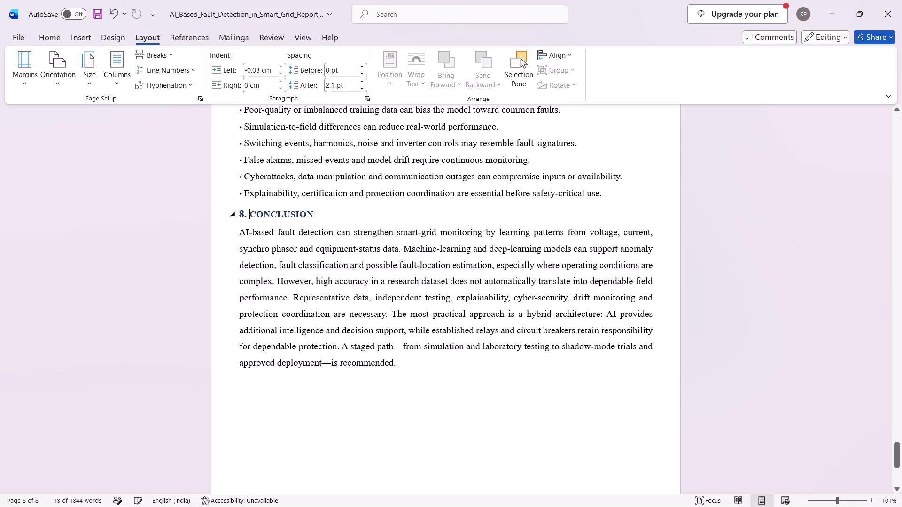
Delete the text of the shaded "Important: A dashboard alert is not a trip command" callout above 4.2 Communication choices.
{"action": "scroll", "coordinate": [433, 300], "scroll_direction": "up", "scroll_amount": 8}
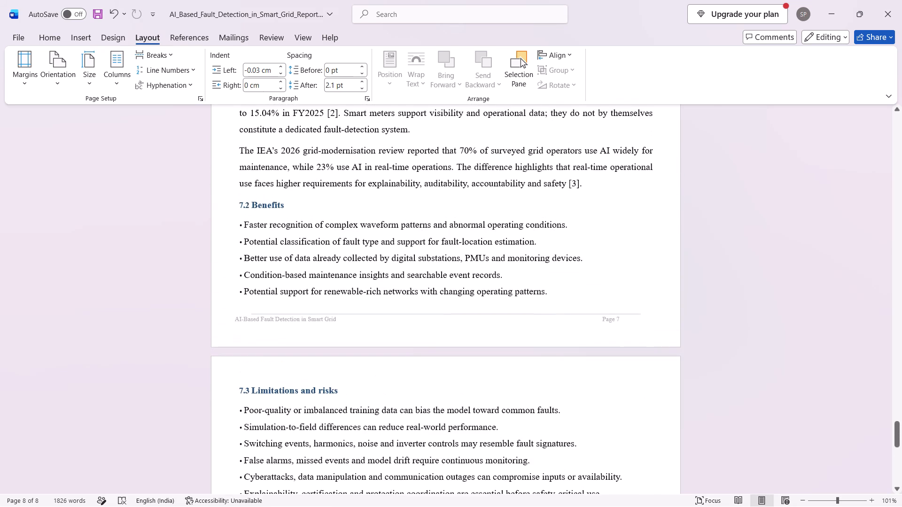
{"action": "scroll", "coordinate": [432, 299], "scroll_direction": "up", "scroll_amount": 4}
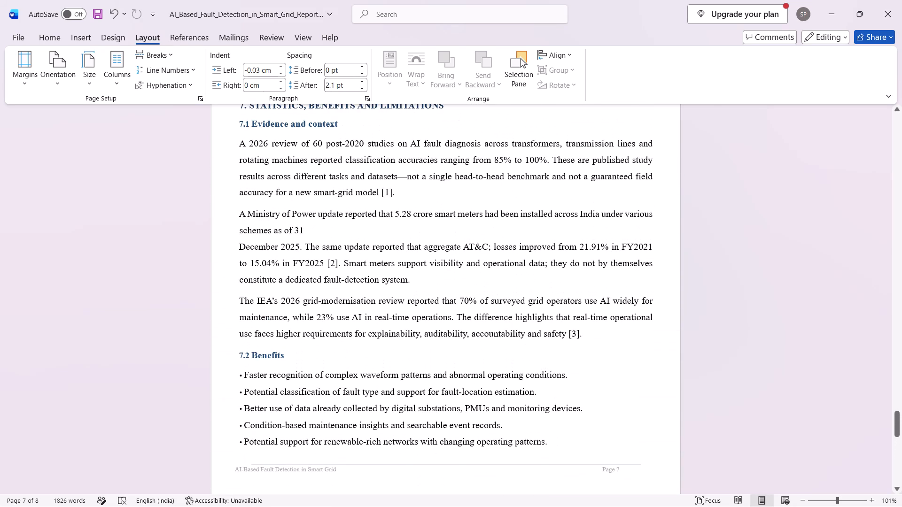
{"action": "scroll", "coordinate": [432, 299], "scroll_direction": "up", "scroll_amount": 5}
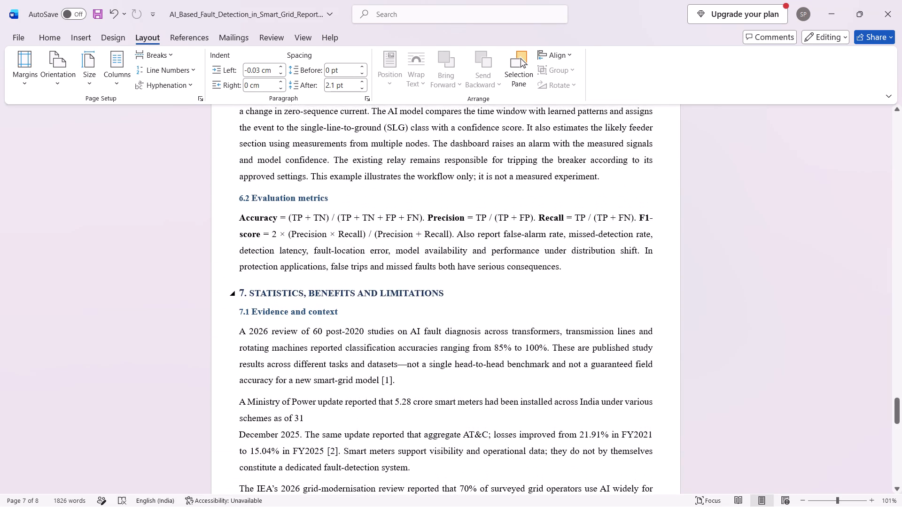
{"action": "scroll", "coordinate": [431, 299], "scroll_direction": "up", "scroll_amount": 1}
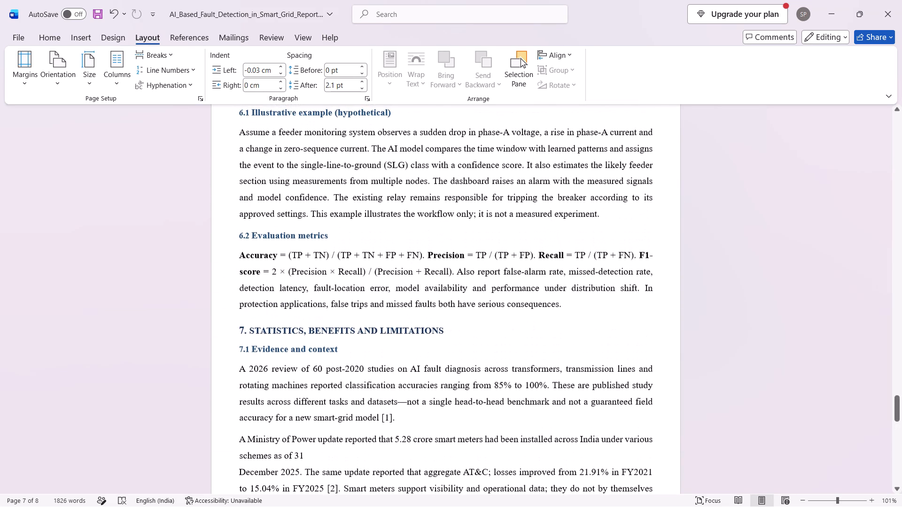
{"action": "scroll", "coordinate": [431, 299], "scroll_direction": "up", "scroll_amount": 7}
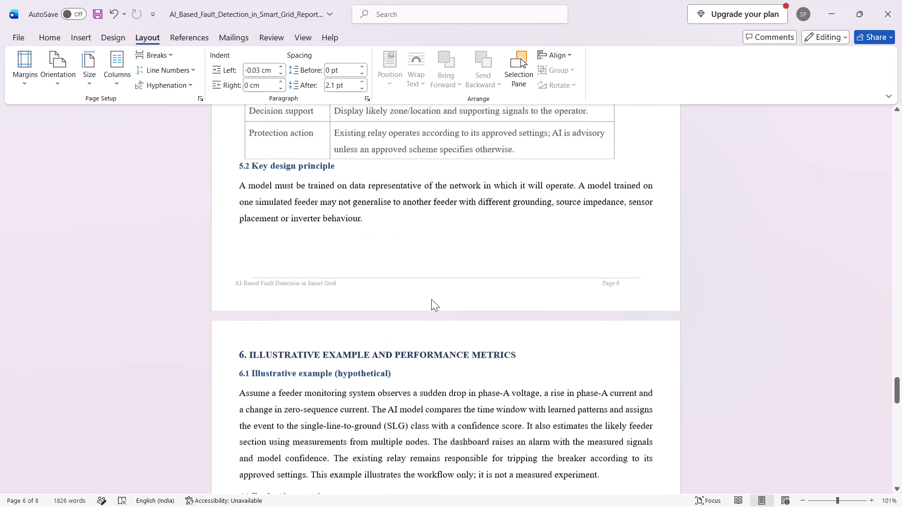
{"action": "scroll", "coordinate": [431, 299], "scroll_direction": "up", "scroll_amount": 11}
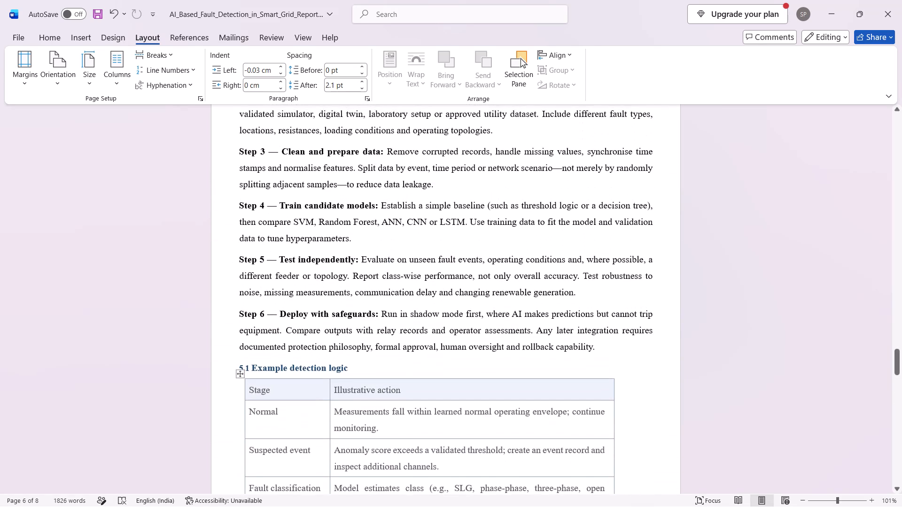
{"action": "scroll", "coordinate": [431, 299], "scroll_direction": "up", "scroll_amount": 4}
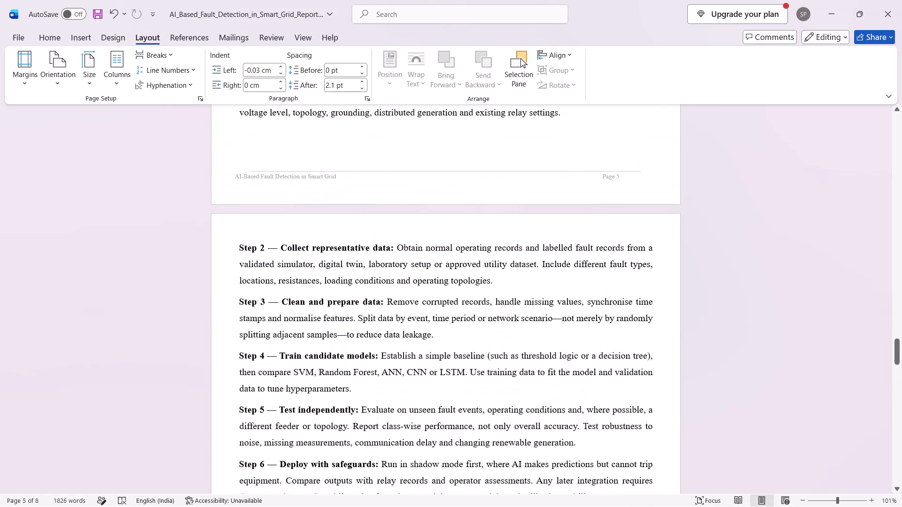
{"action": "scroll", "coordinate": [431, 299], "scroll_direction": "up", "scroll_amount": 7}
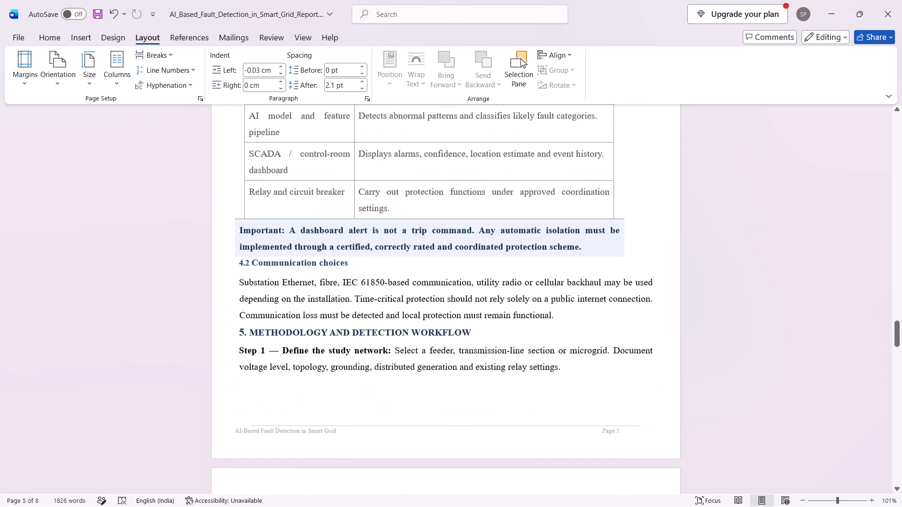
{"action": "scroll", "coordinate": [431, 299], "scroll_direction": "up", "scroll_amount": 4}
{"action": "scroll", "coordinate": [431, 299], "scroll_direction": "down", "scroll_amount": 3}
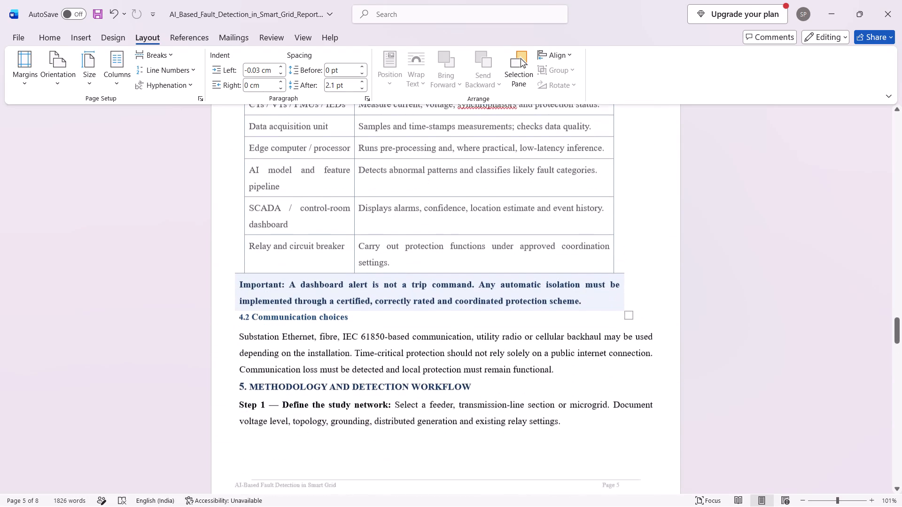
{"action": "left_click_drag", "start_coordinate": [574, 295], "coordinate": [246, 274]}
{"action": "key", "text": "BackSpace"}
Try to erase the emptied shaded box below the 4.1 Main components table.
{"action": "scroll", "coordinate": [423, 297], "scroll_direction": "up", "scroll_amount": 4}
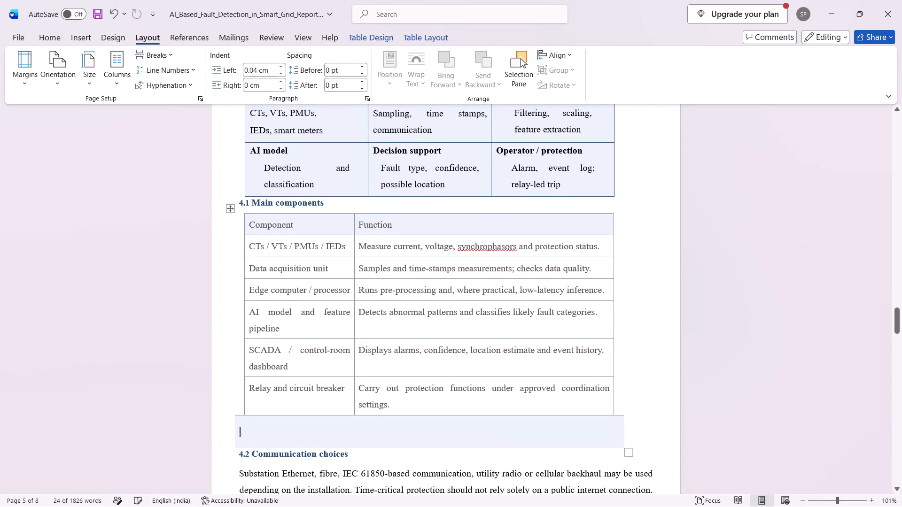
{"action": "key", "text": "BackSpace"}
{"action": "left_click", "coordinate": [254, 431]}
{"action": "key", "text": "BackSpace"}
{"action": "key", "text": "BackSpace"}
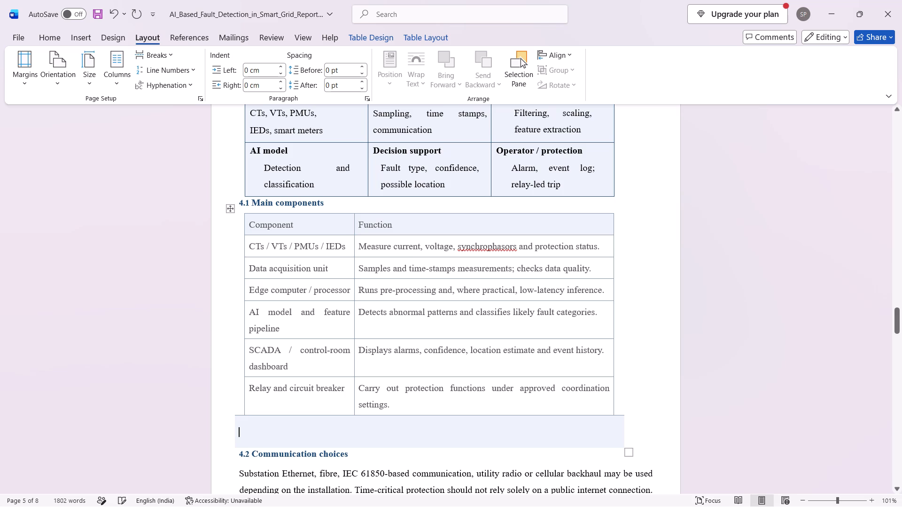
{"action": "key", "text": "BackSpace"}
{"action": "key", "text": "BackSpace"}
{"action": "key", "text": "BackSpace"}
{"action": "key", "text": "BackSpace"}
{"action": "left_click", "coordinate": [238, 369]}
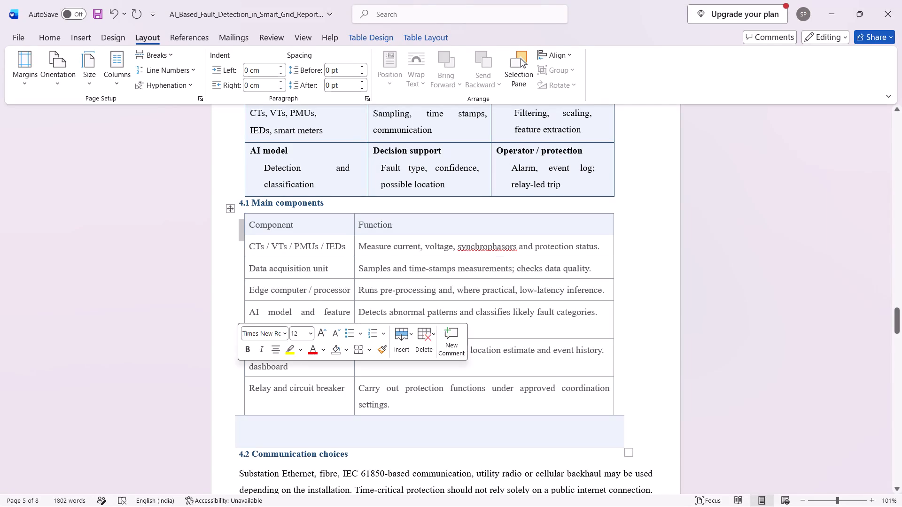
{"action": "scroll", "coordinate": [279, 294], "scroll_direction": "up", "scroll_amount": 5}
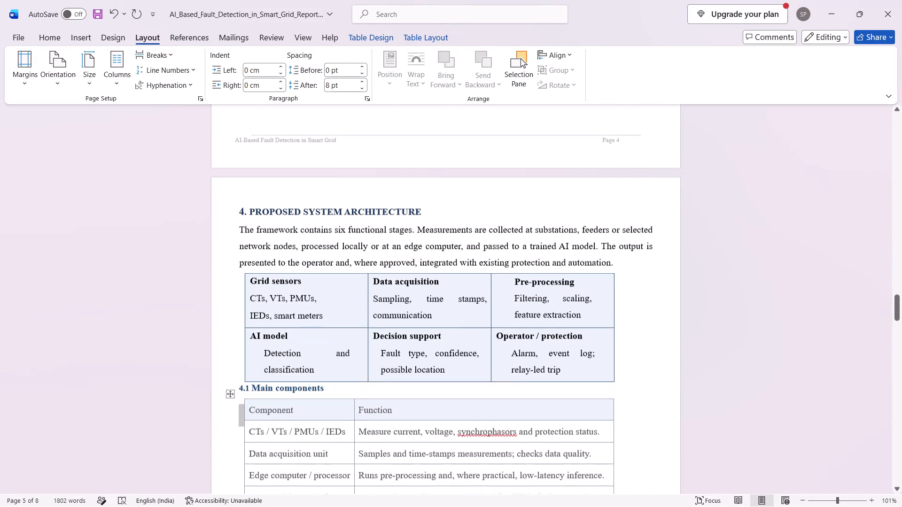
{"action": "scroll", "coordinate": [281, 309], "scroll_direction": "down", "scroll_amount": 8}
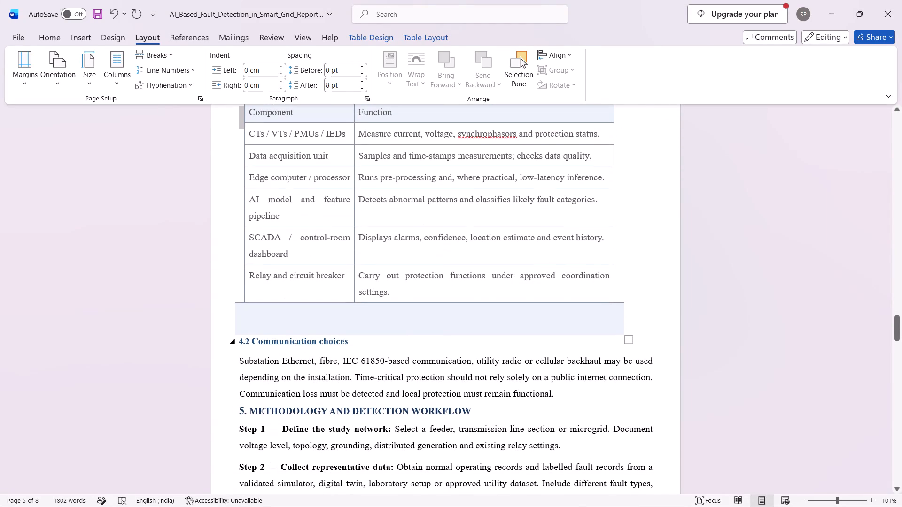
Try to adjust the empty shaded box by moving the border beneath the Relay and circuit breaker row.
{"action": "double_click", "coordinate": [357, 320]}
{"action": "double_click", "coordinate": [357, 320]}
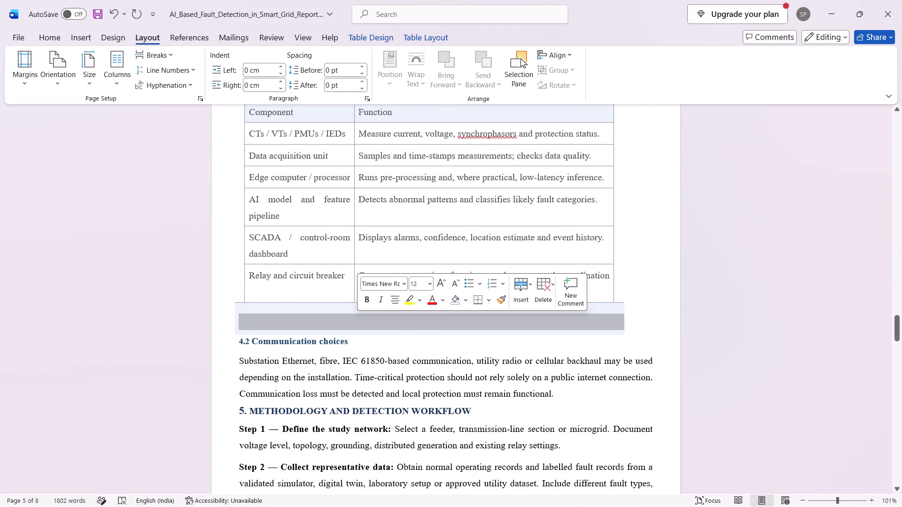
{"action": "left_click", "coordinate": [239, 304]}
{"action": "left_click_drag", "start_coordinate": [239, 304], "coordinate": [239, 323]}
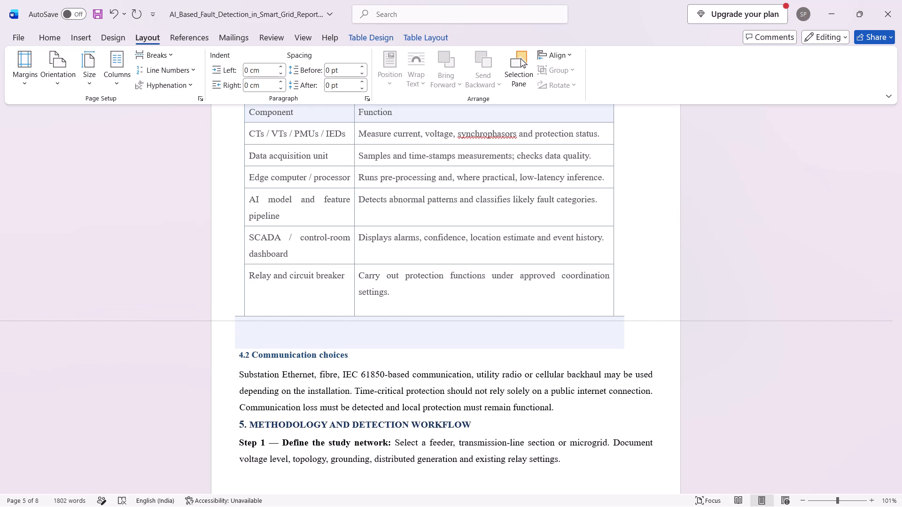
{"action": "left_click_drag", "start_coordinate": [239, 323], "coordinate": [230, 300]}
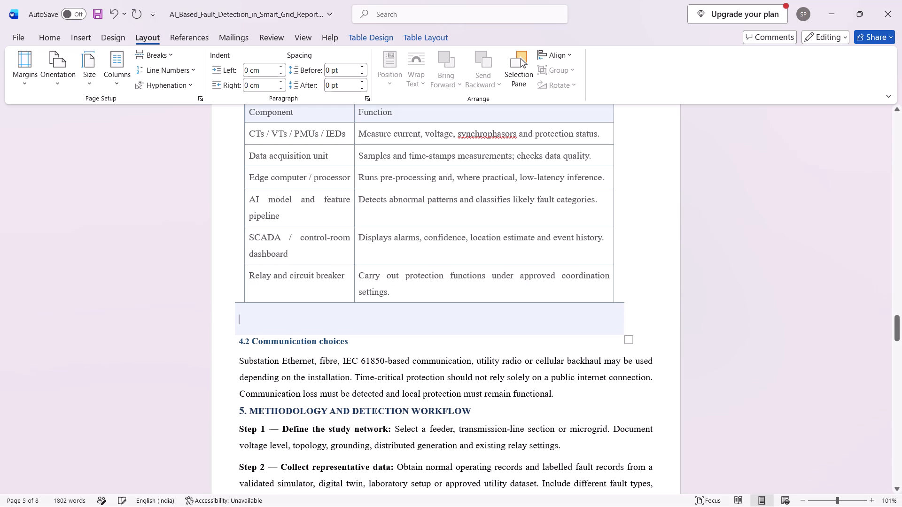
Delete the empty shaded table row between the 4.1 Main components table and the 4.2 Communication choices heading.
{"action": "double_click", "coordinate": [347, 322]}
{"action": "right_click", "coordinate": [343, 321]}
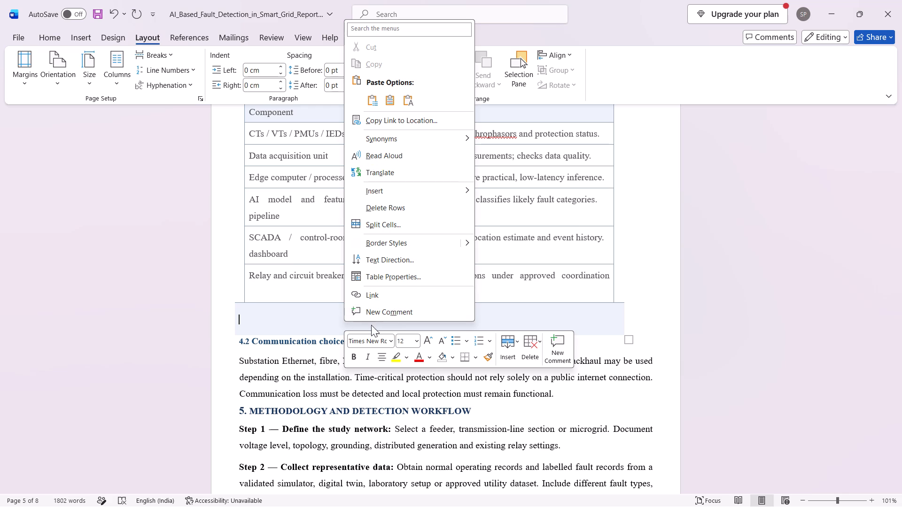
{"action": "left_click", "coordinate": [532, 350]}
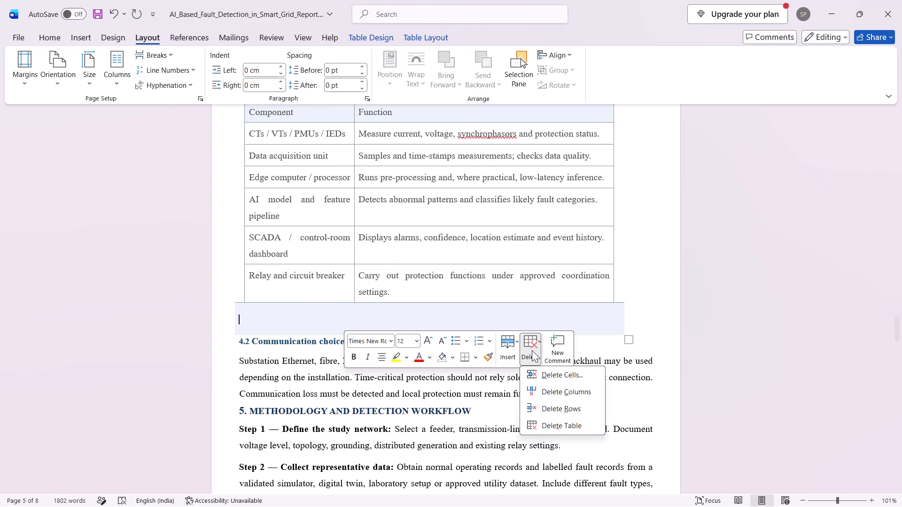
{"action": "left_click", "coordinate": [565, 411]}
Examine the blank space on page 4 between the Simplified current relation callout and the section 4 heading.
{"action": "scroll", "coordinate": [308, 225], "scroll_direction": "up", "scroll_amount": 3}
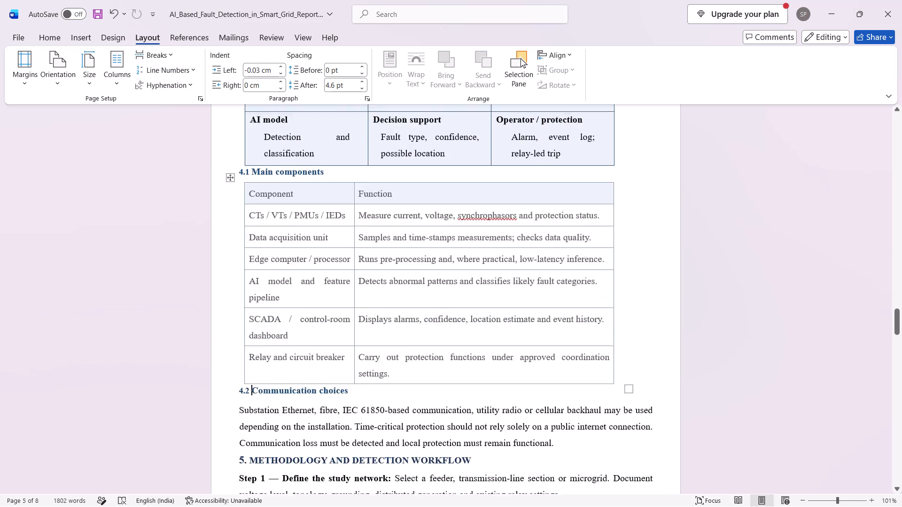
{"action": "scroll", "coordinate": [308, 225], "scroll_direction": "up", "scroll_amount": 1}
{"action": "scroll", "coordinate": [406, 283], "scroll_direction": "up", "scroll_amount": 7}
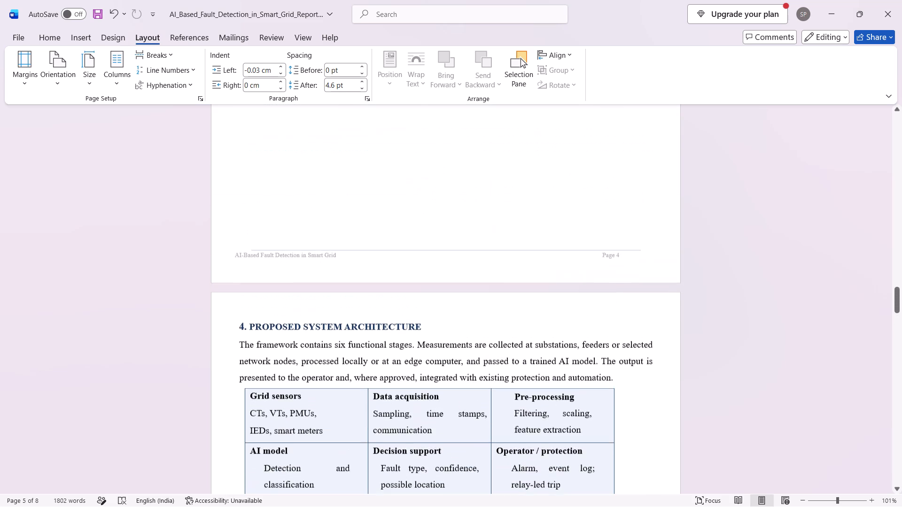
{"action": "scroll", "coordinate": [403, 292], "scroll_direction": "up", "scroll_amount": 10}
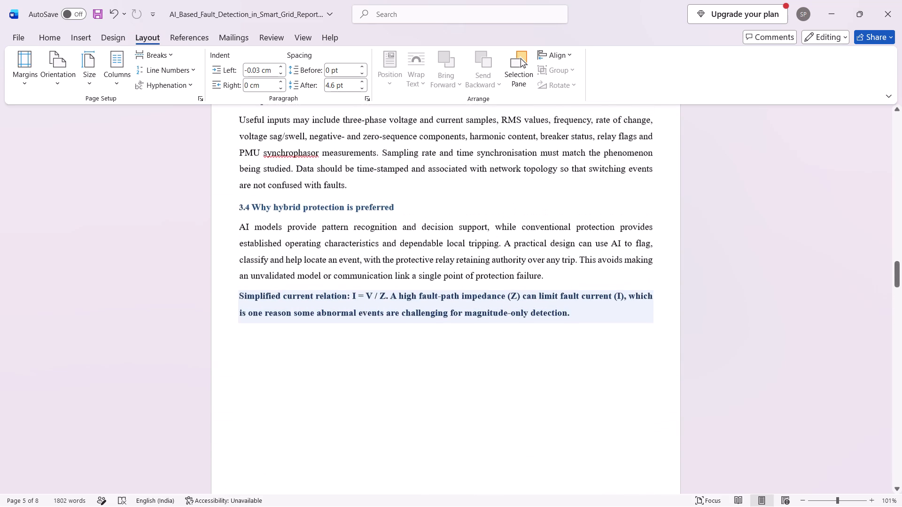
{"action": "scroll", "coordinate": [389, 312], "scroll_direction": "down", "scroll_amount": 3}
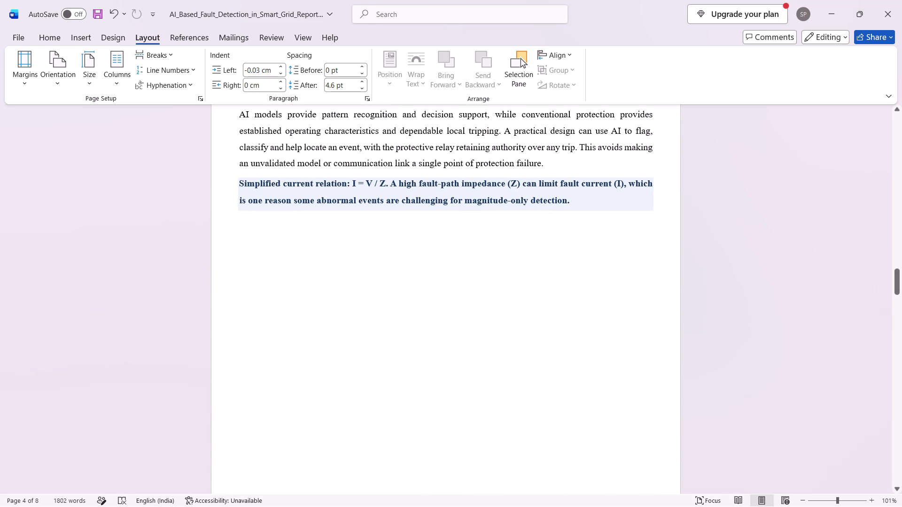
{"action": "scroll", "coordinate": [413, 326], "scroll_direction": "down", "scroll_amount": 5}
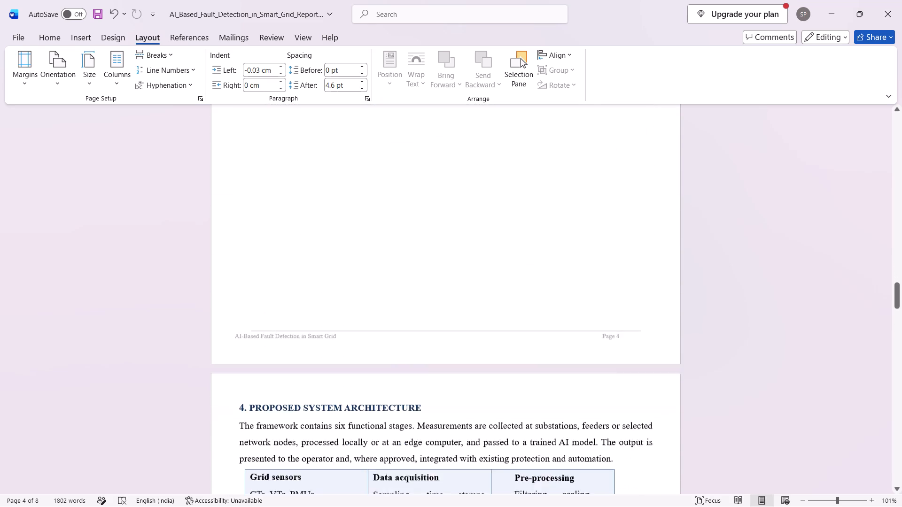
{"action": "scroll", "coordinate": [413, 326], "scroll_direction": "down", "scroll_amount": 2}
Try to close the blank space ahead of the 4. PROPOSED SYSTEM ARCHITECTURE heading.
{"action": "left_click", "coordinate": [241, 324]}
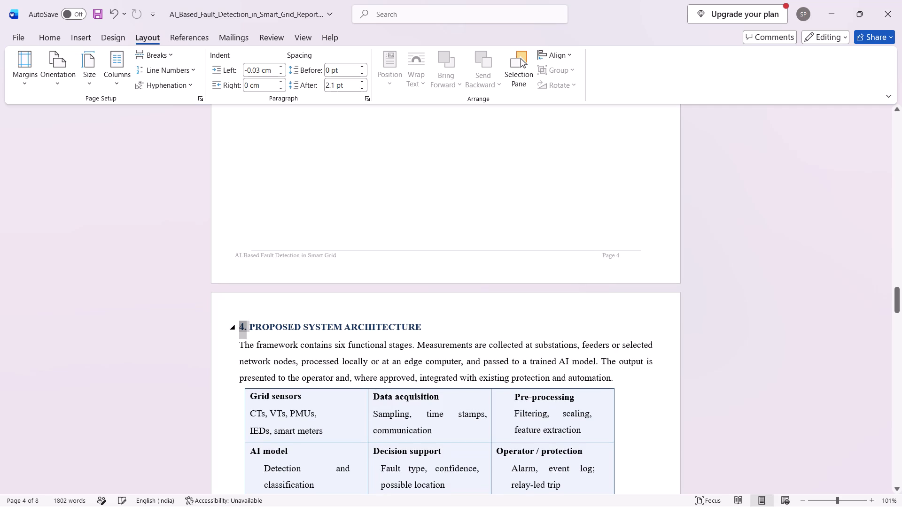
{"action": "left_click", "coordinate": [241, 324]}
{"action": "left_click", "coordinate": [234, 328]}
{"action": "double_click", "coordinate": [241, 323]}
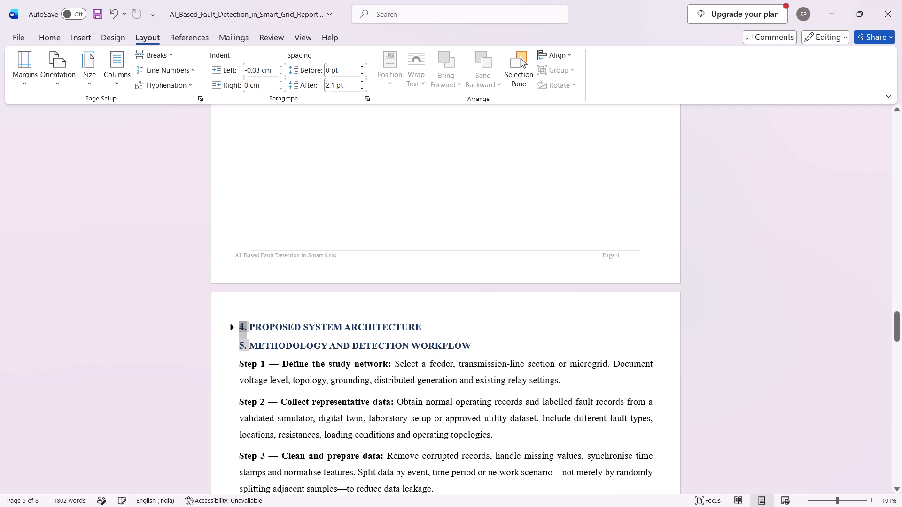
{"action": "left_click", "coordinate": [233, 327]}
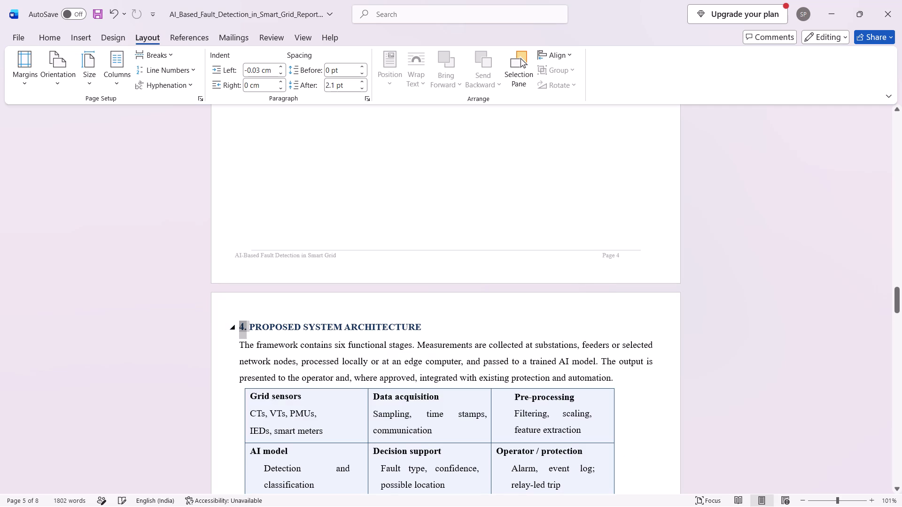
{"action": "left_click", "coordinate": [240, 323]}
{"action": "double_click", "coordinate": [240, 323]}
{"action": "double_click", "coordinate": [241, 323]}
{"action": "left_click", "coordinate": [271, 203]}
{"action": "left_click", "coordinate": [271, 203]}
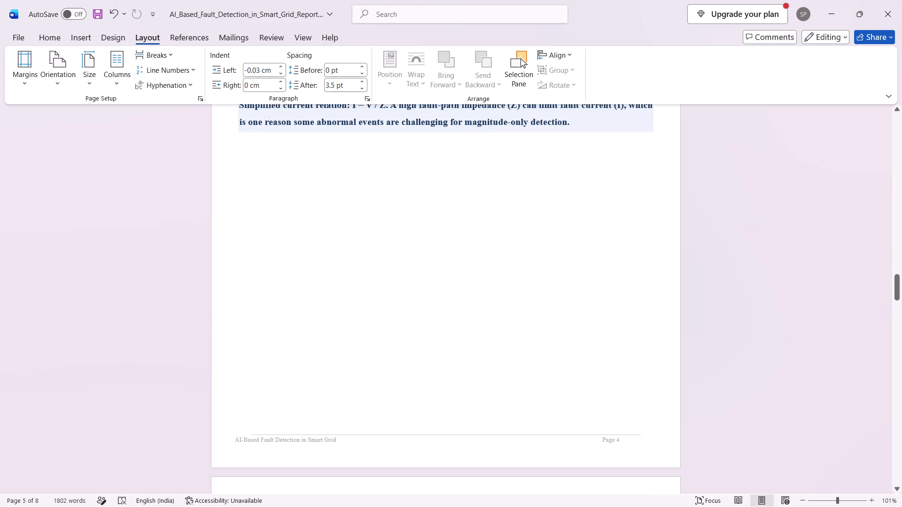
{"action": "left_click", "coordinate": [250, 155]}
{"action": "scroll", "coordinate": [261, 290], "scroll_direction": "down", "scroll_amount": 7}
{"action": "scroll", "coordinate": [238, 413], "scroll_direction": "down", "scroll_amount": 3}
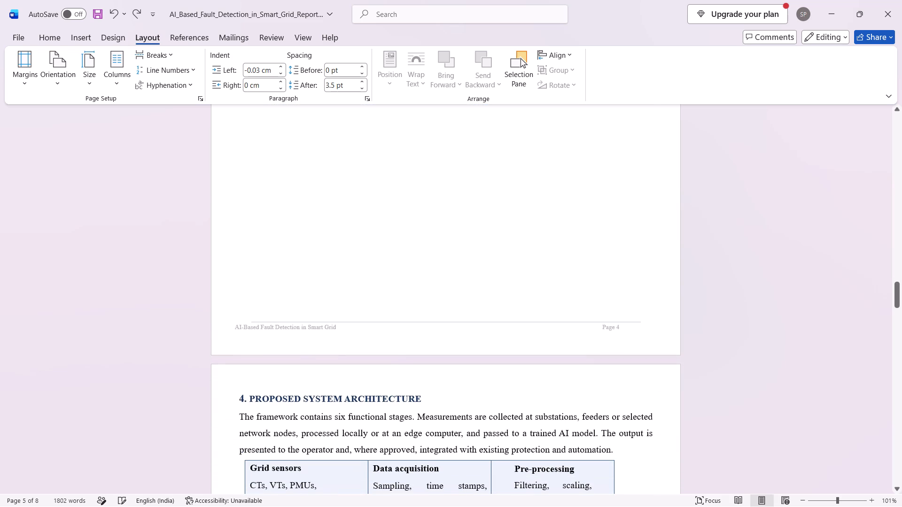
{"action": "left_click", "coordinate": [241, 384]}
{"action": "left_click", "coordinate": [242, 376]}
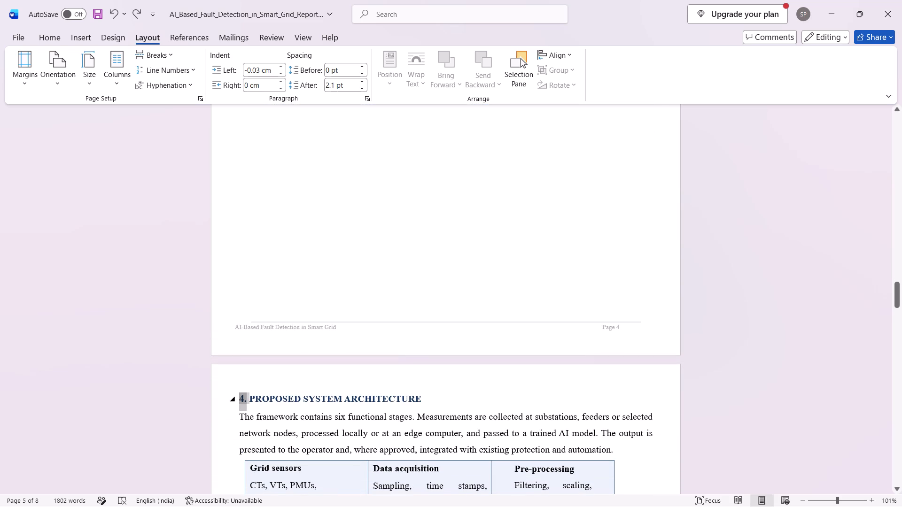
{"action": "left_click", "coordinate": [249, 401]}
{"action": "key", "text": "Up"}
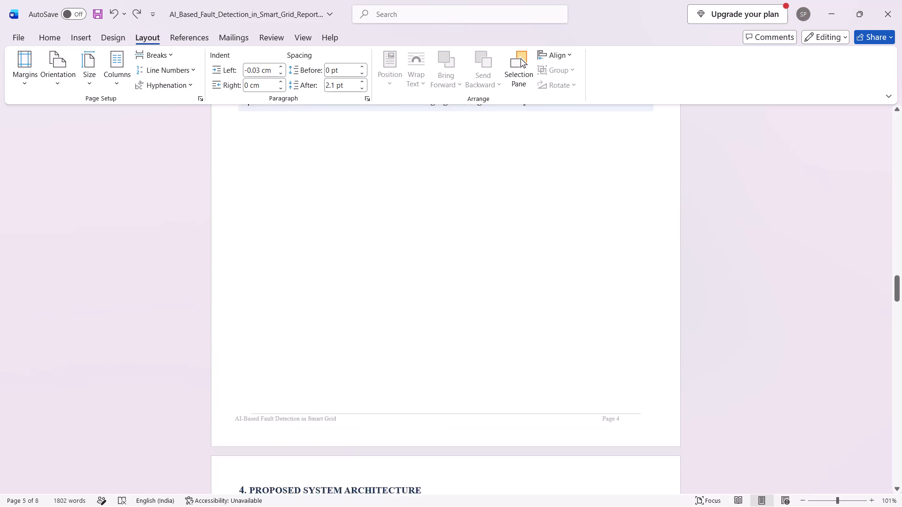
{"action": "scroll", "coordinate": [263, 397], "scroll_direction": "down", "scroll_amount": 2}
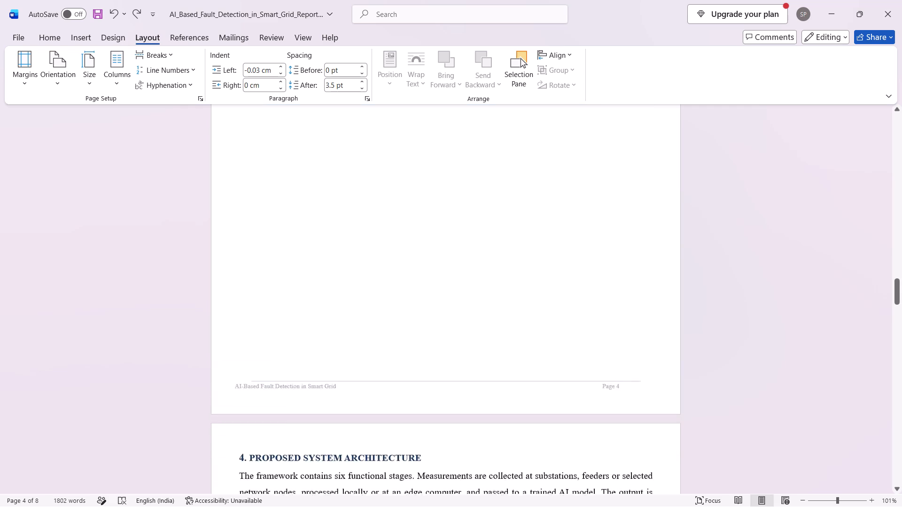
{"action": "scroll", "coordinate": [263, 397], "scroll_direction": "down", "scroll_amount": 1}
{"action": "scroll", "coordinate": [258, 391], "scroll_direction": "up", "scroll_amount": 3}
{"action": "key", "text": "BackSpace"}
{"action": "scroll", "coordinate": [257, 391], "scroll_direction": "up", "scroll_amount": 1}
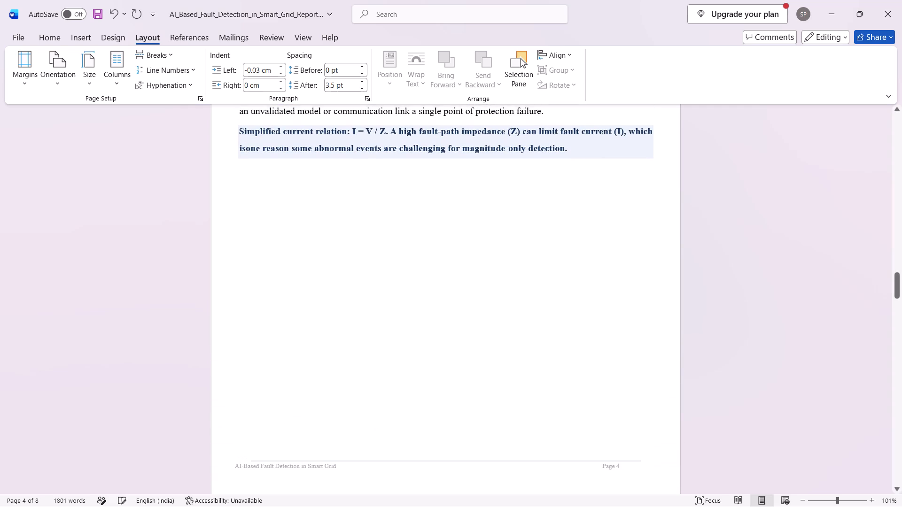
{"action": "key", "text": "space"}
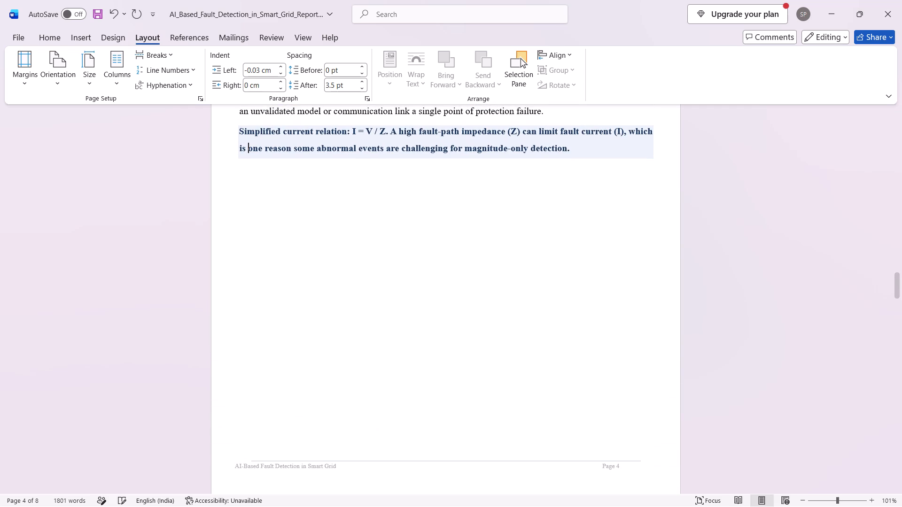
Increase the font size of the cover page lines INNOVATIVE ASSIGNMENT REPORT and ON by one step.
{"action": "scroll", "coordinate": [238, 306], "scroll_direction": "down", "scroll_amount": 2}
{"action": "scroll", "coordinate": [238, 348], "scroll_direction": "down", "scroll_amount": 4}
{"action": "scroll", "coordinate": [269, 235], "scroll_direction": "up", "scroll_amount": 6}
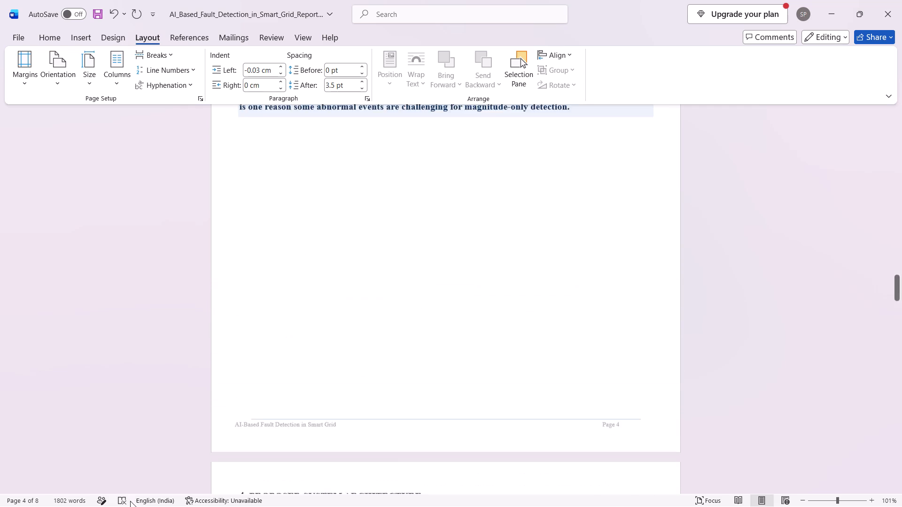
{"action": "scroll", "coordinate": [130, 501], "scroll_direction": "up", "scroll_amount": 20}
{"action": "scroll", "coordinate": [130, 501], "scroll_direction": "up", "scroll_amount": 2}
{"action": "scroll", "coordinate": [423, 398], "scroll_direction": "up", "scroll_amount": 5}
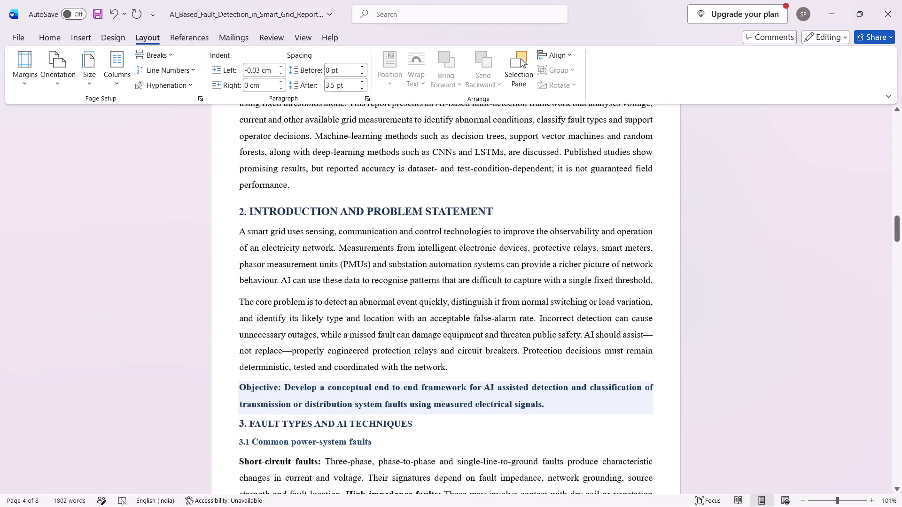
{"action": "scroll", "coordinate": [420, 401], "scroll_direction": "up", "scroll_amount": 20}
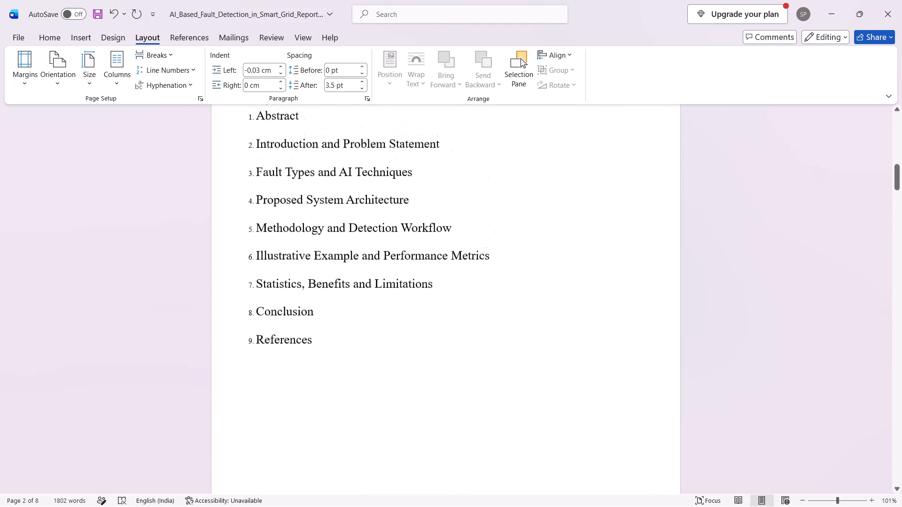
{"action": "scroll", "coordinate": [413, 400], "scroll_direction": "up", "scroll_amount": 17}
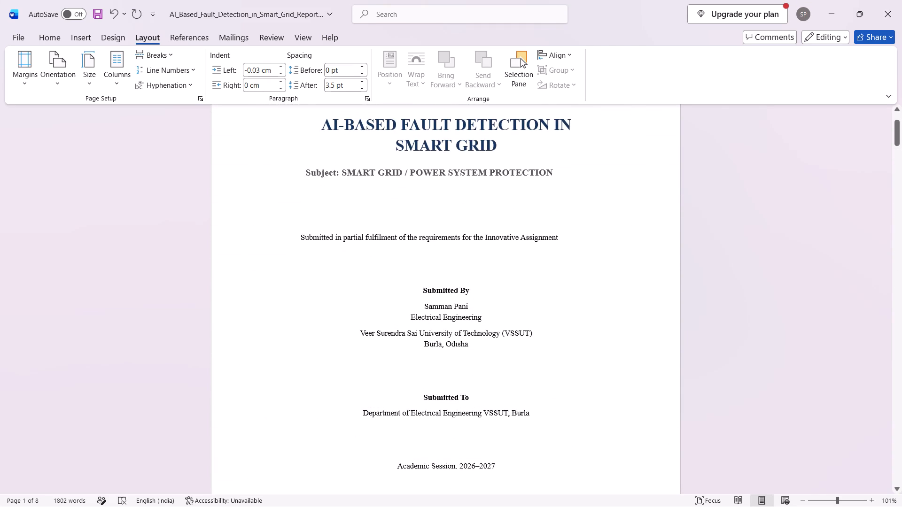
{"action": "scroll", "coordinate": [305, 261], "scroll_direction": "down", "scroll_amount": 1}
{"action": "scroll", "coordinate": [413, 422], "scroll_direction": "up", "scroll_amount": 4}
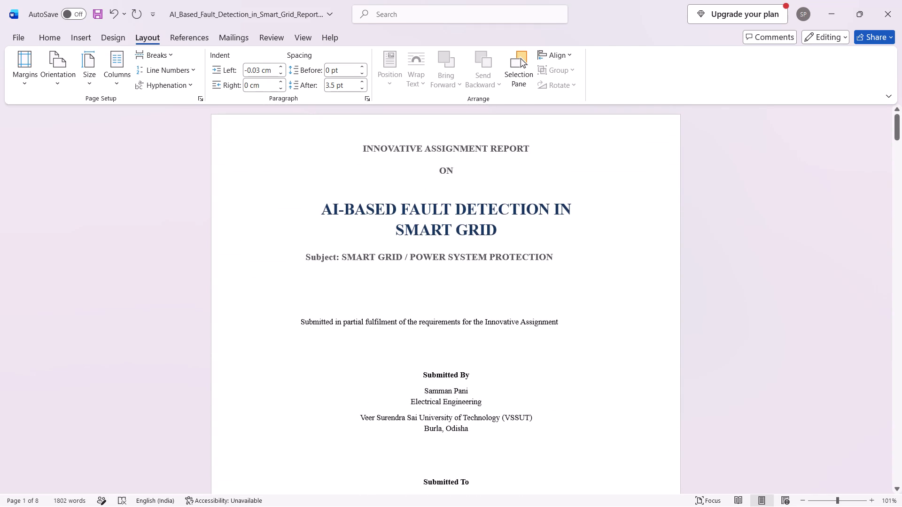
{"action": "left_click_drag", "start_coordinate": [360, 145], "coordinate": [469, 174]}
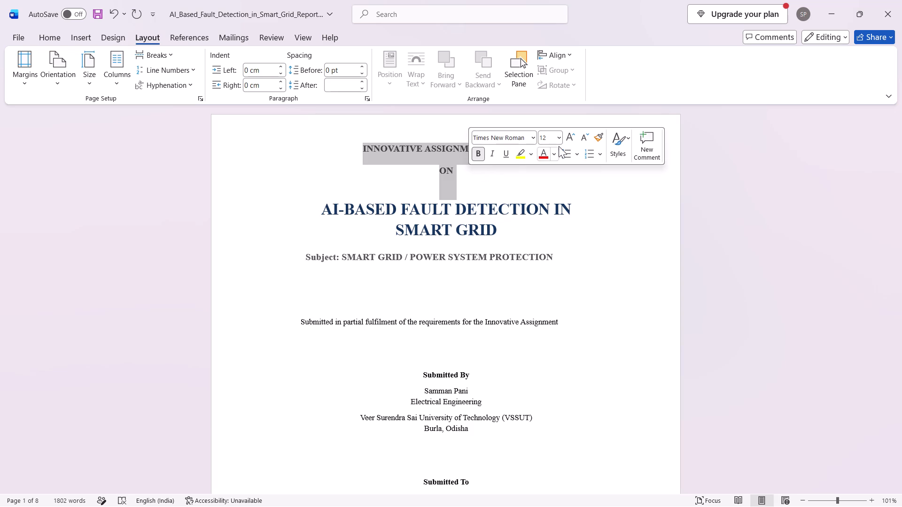
{"action": "left_click", "coordinate": [568, 139]}
{"action": "left_click", "coordinate": [607, 261]}
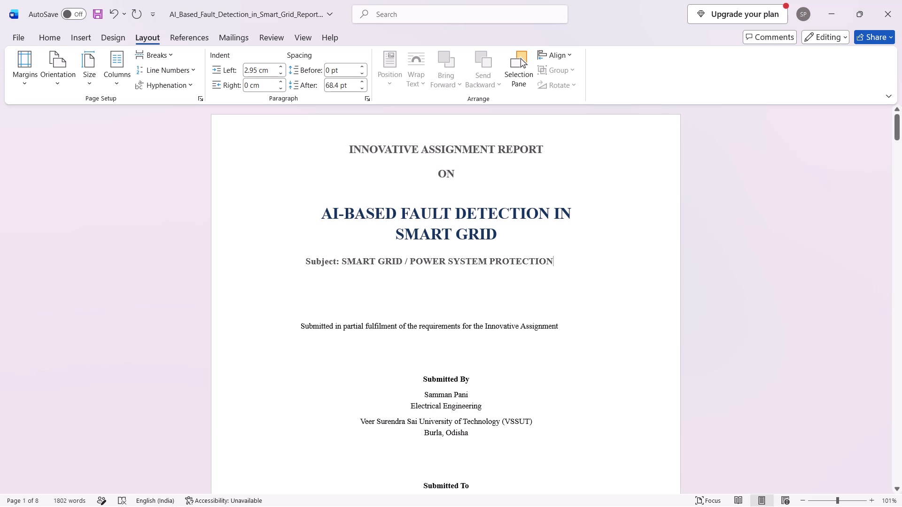
Enlarge the cover title AI-BASED FAULT DETECTION IN SMART GRID to 22 pt.
{"action": "left_click_drag", "start_coordinate": [319, 210], "coordinate": [501, 243]}
{"action": "left_click", "coordinate": [600, 207]}
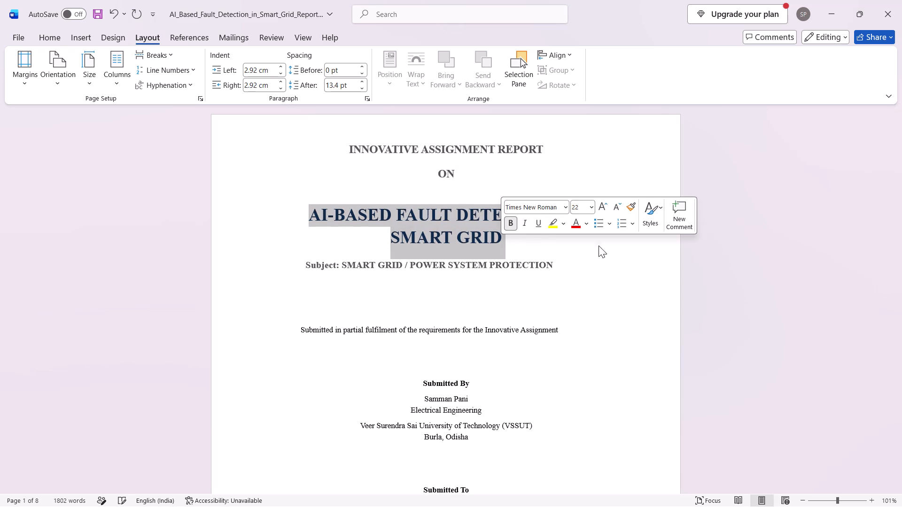
{"action": "left_click", "coordinate": [596, 347]}
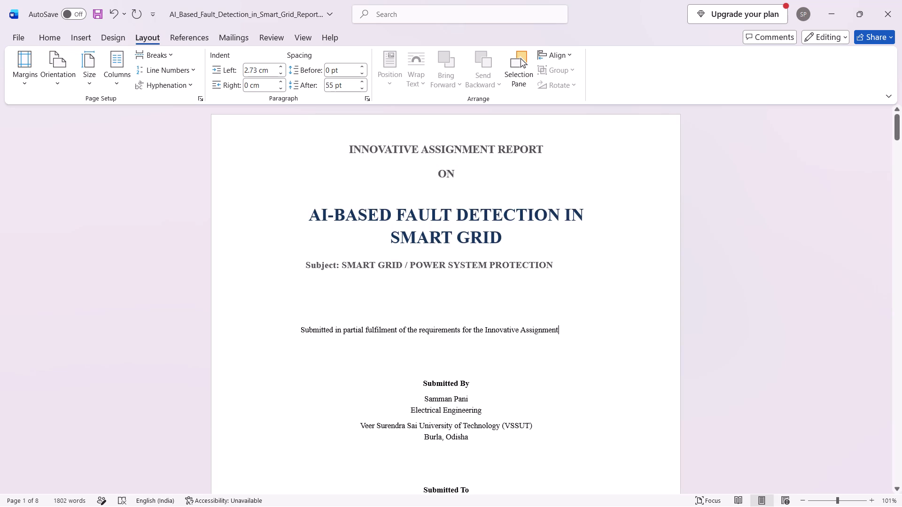
Replace the subject text after "Subject:" on the cover page with "Switchgear Protection".
{"action": "left_click", "coordinate": [307, 265]}
{"action": "left_click", "coordinate": [415, 312]}
{"action": "left_click_drag", "start_coordinate": [342, 263], "coordinate": [523, 271]}
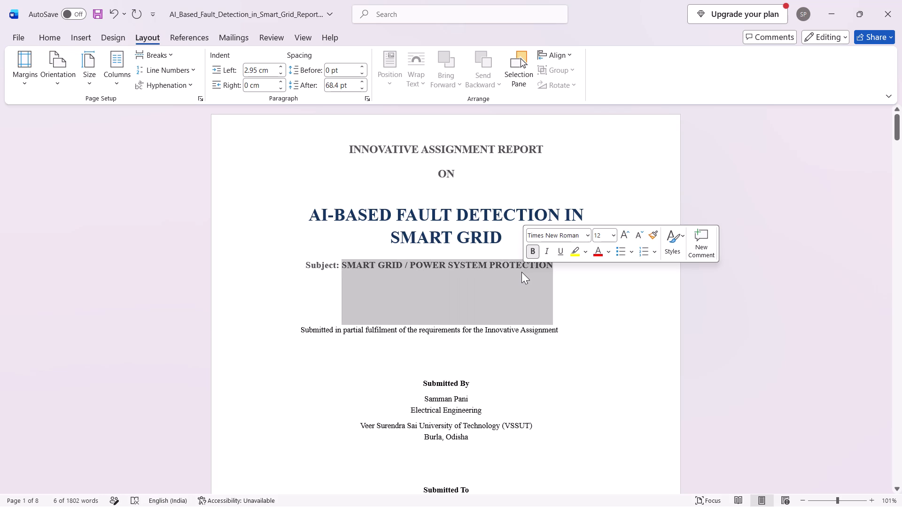
{"action": "key", "text": "BackSpace"}
{"action": "key", "text": "s"}
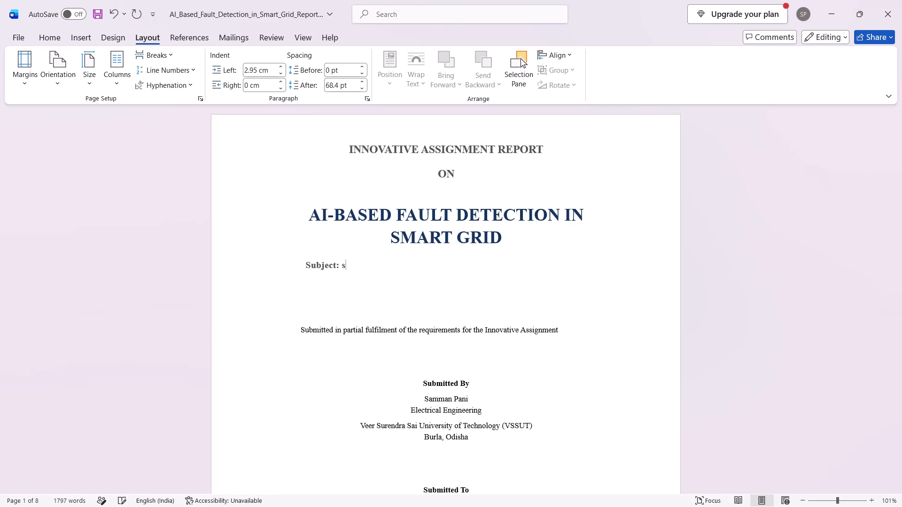
{"action": "key", "text": "BackSpace"}
{"action": "type", "text": "witchgear"}
{"action": "key", "text": "space"}
{"action": "type", "text": "rotection"}
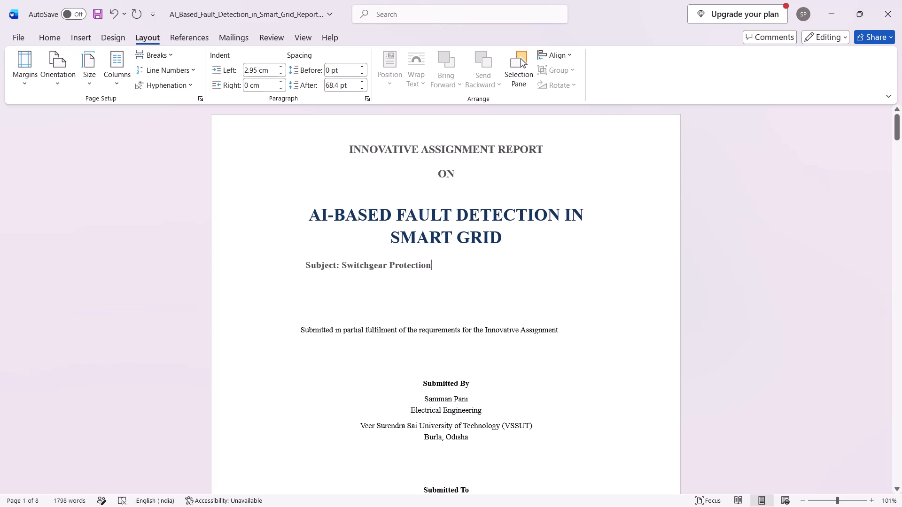
Shift the cover page's Subject line toward the page centre by inserting spaces before "Subject:".
{"action": "left_click", "coordinate": [304, 263]}
{"action": "key", "text": "space"}
{"action": "key", "text": "space"}
{"action": "key", "text": "space"}
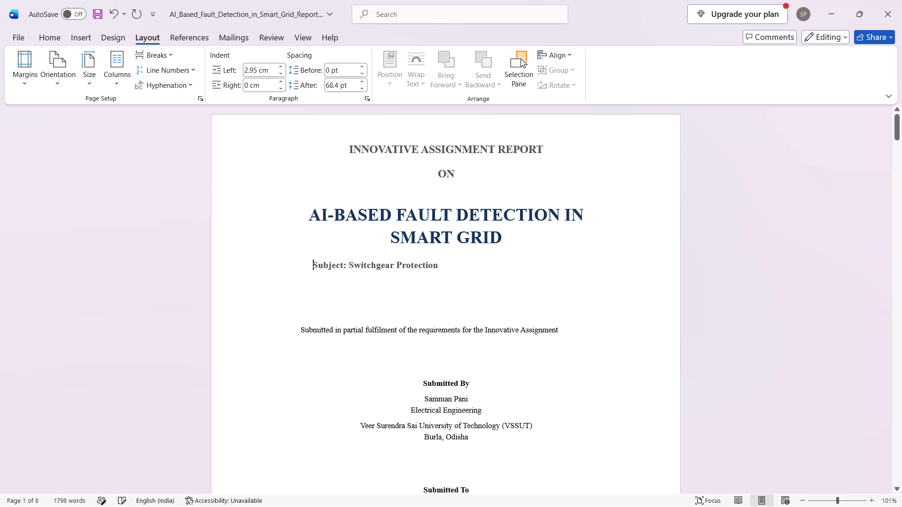
{"action": "key", "text": "space"}
{"action": "key", "text": "space"}
{"action": "key", "text": "space"}
{"action": "key", "text": "space"}
{"action": "key", "text": "space"}
{"action": "key", "text": "space"}
{"action": "key", "text": "space"}
{"action": "key", "text": "space"}
{"action": "key", "text": "space"}
{"action": "key", "text": "space"}
{"action": "key", "text": "space"}
{"action": "key", "text": "space"}
{"action": "key", "text": "space"}
{"action": "key", "text": "space"}
{"action": "key", "text": "space"}
{"action": "key", "text": "space"}
{"action": "key", "text": "space"}
{"action": "key", "text": "space"}
{"action": "key", "text": "space"}
{"action": "key", "text": "space"}
{"action": "key", "text": "space"}
{"action": "key", "text": "space"}
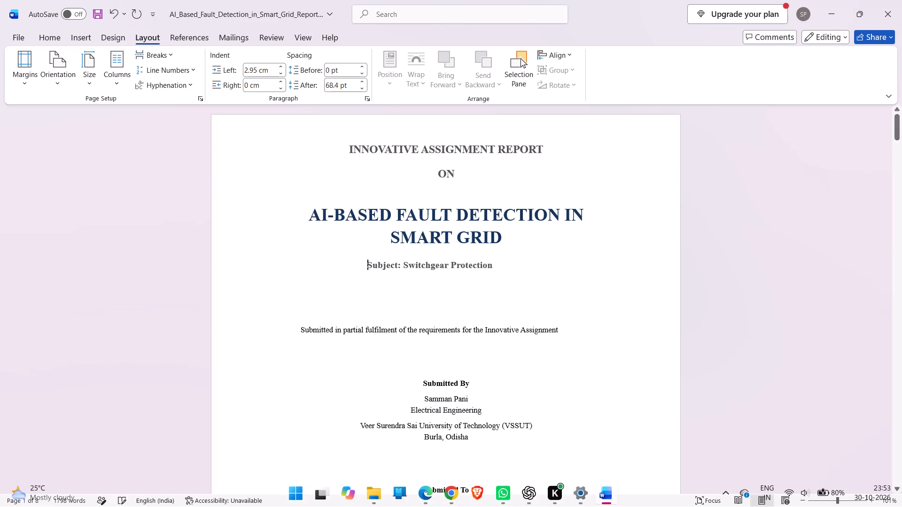
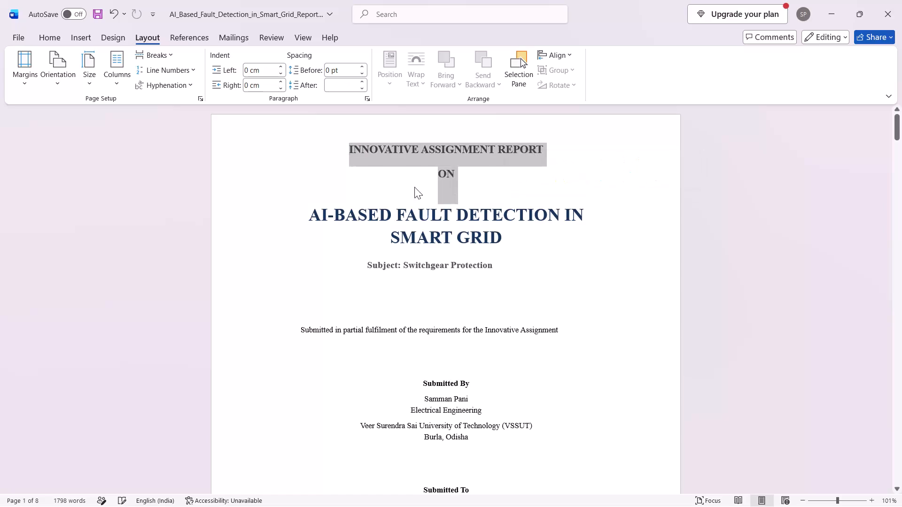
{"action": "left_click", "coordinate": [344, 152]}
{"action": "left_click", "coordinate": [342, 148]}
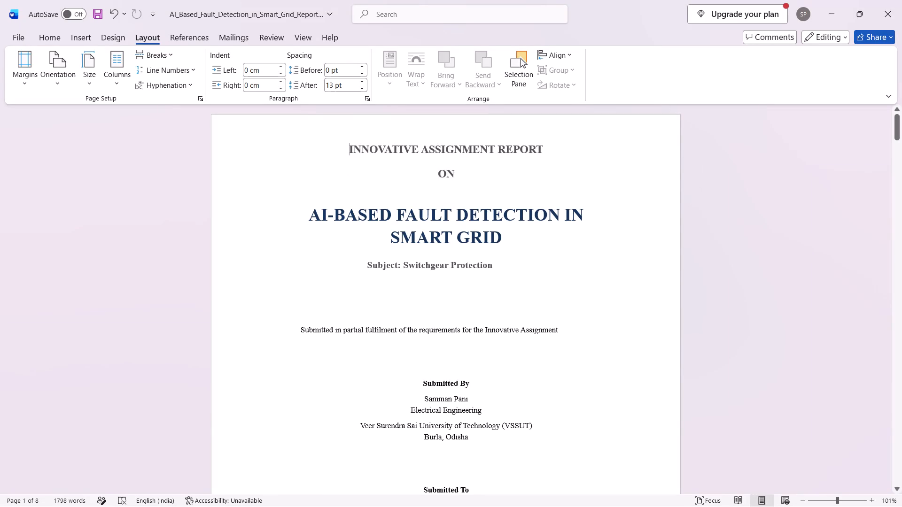
Centre-align all the cover page text, from INNOVATIVE ASSIGNMENT REPORT down past the Academic Session line.
{"action": "left_click_drag", "start_coordinate": [342, 135], "coordinate": [572, 506]}
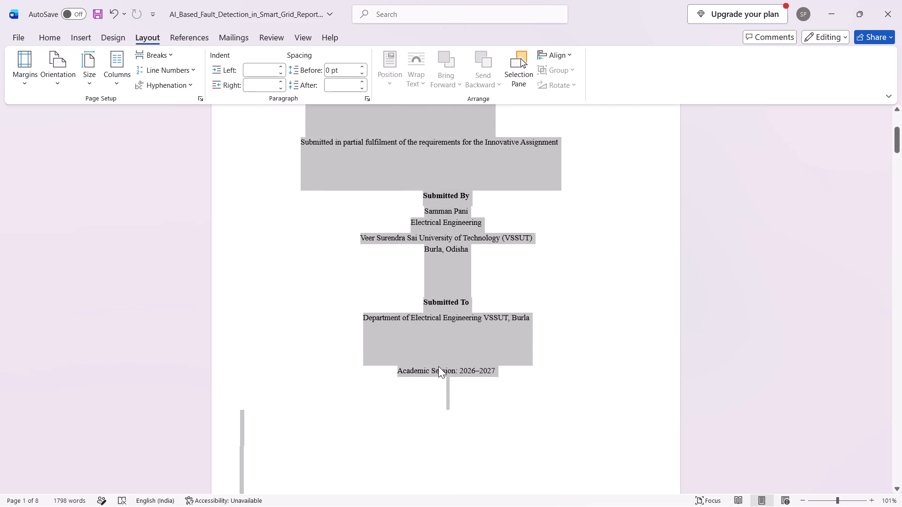
{"action": "left_click", "coordinate": [120, 46]}
{"action": "left_click", "coordinate": [118, 40]}
{"action": "left_click", "coordinate": [84, 35]}
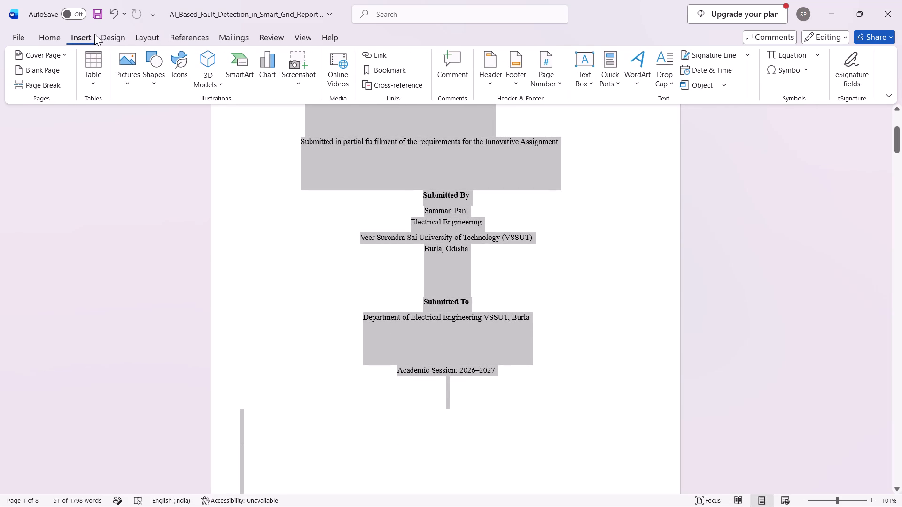
{"action": "left_click", "coordinate": [60, 37]}
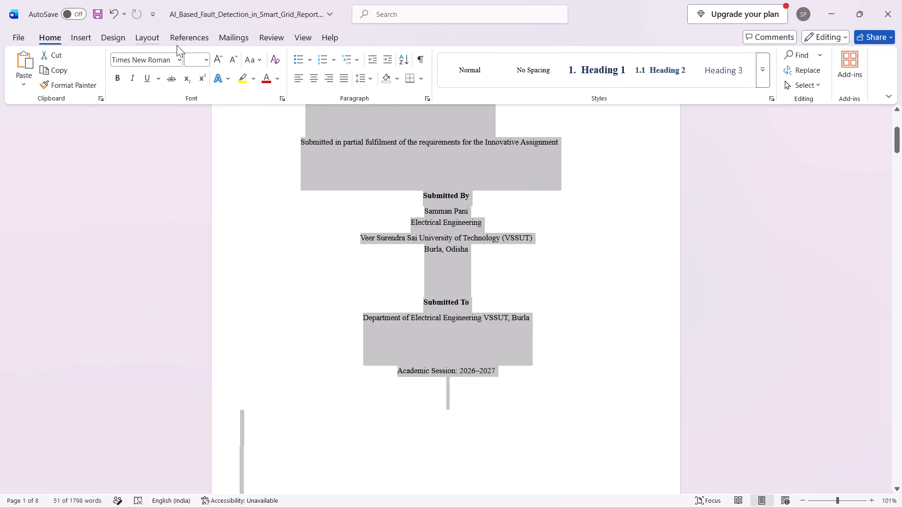
{"action": "left_click", "coordinate": [337, 80]}
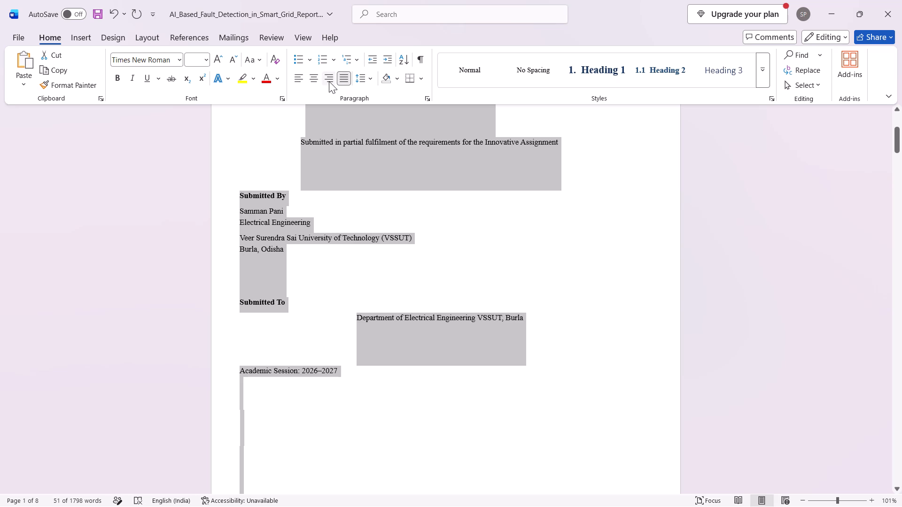
{"action": "left_click", "coordinate": [328, 81]}
{"action": "left_click", "coordinate": [315, 79]}
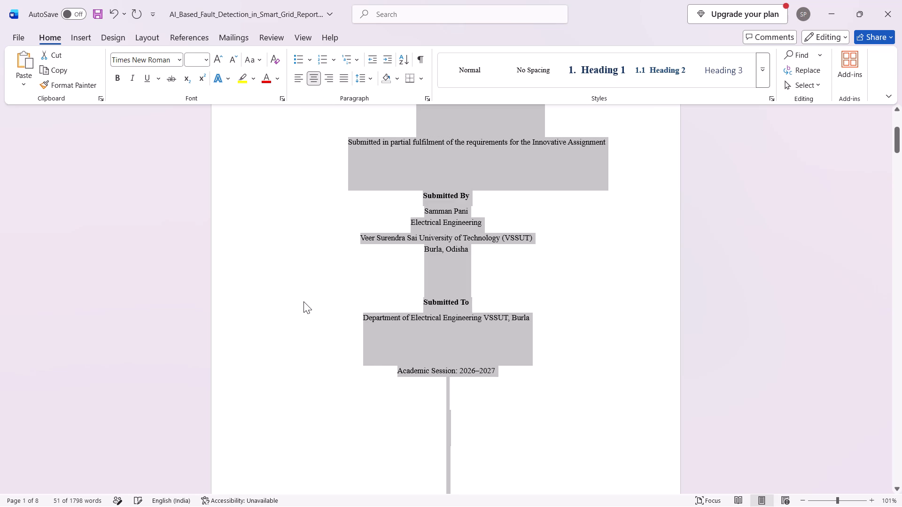
{"action": "left_click", "coordinate": [303, 303]}
Remove the leading indentation of the "Submitted in partial fulfilment" line and reposition it near the page centre using spaces.
{"action": "scroll", "coordinate": [342, 329], "scroll_direction": "up", "scroll_amount": 6}
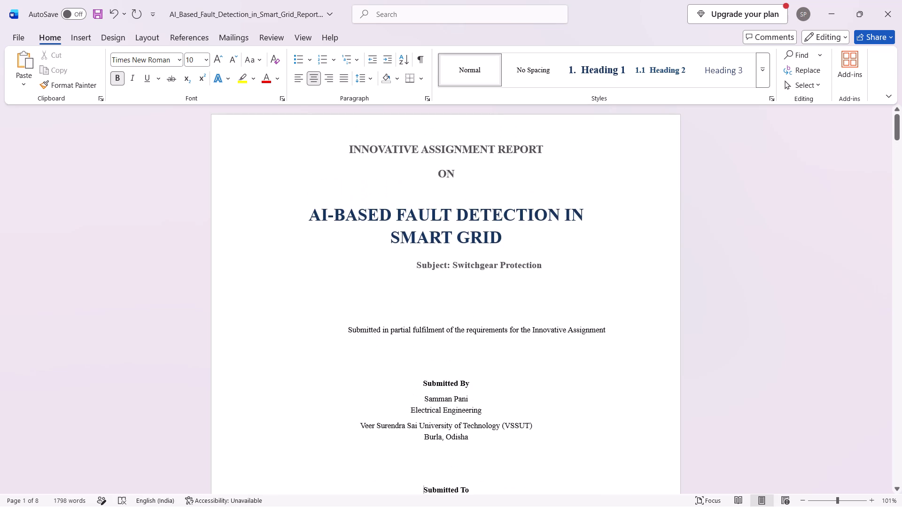
{"action": "left_click", "coordinate": [342, 332]}
{"action": "key", "text": "BackSpace"}
{"action": "key", "text": "BackSpace"}
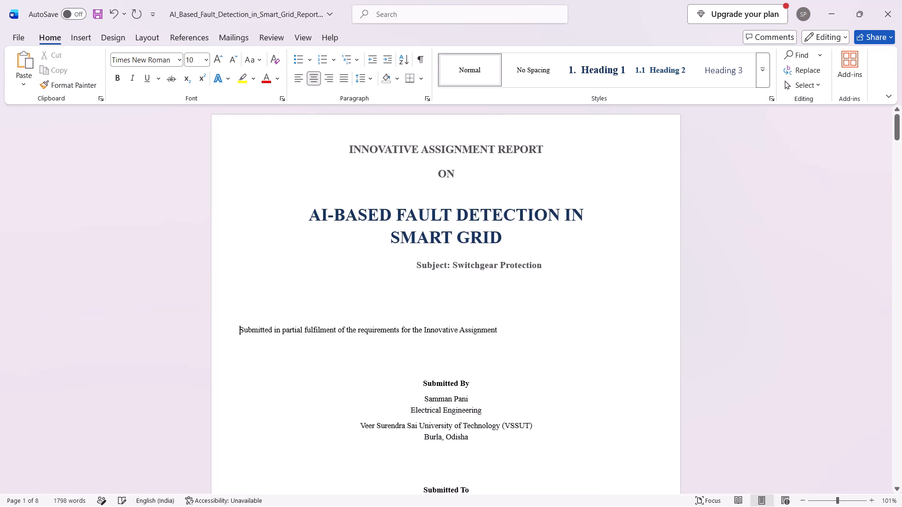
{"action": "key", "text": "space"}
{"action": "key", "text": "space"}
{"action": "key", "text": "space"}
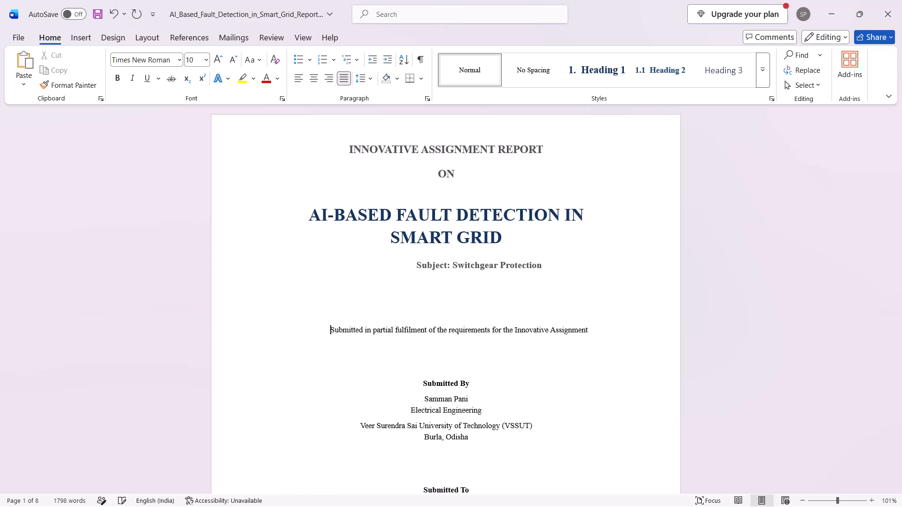
{"action": "key", "text": "BackSpace"}
{"action": "key", "text": "BackSpace"}
{"action": "key", "text": "BackSpace"}
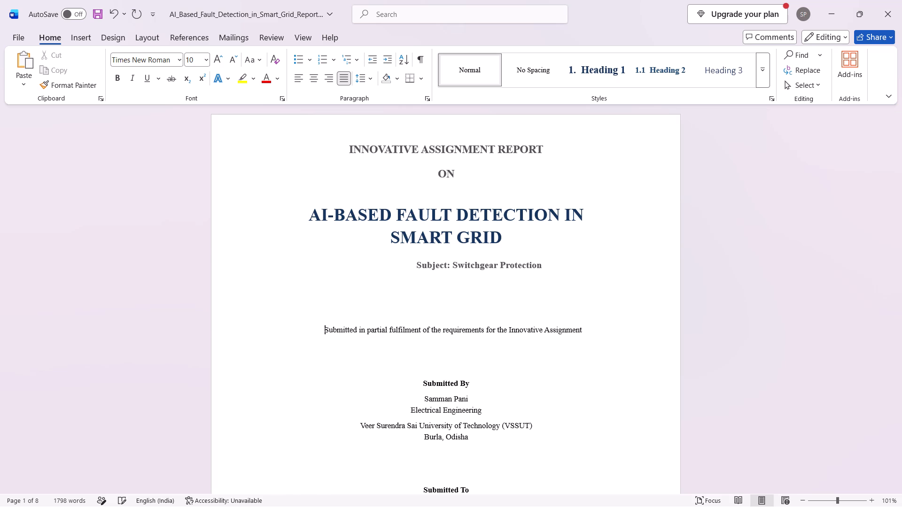
{"action": "key", "text": "BackSpace"}
{"action": "key", "text": "BackSpace"}
{"action": "key", "text": "BackSpace"}
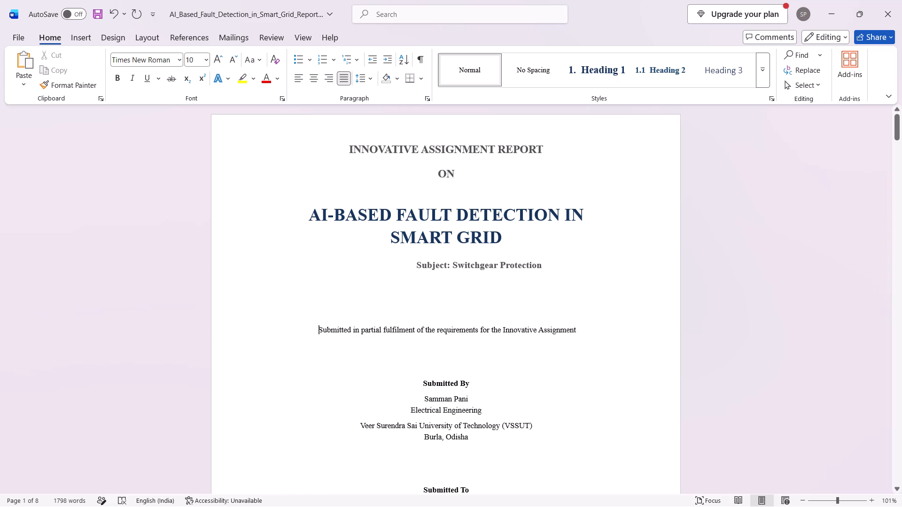
Remove the leading indentation before "Subject: Switchgear Protection" and start repositioning the line with spaces.
{"action": "left_click", "coordinate": [407, 267]}
{"action": "key", "text": "BackSpace"}
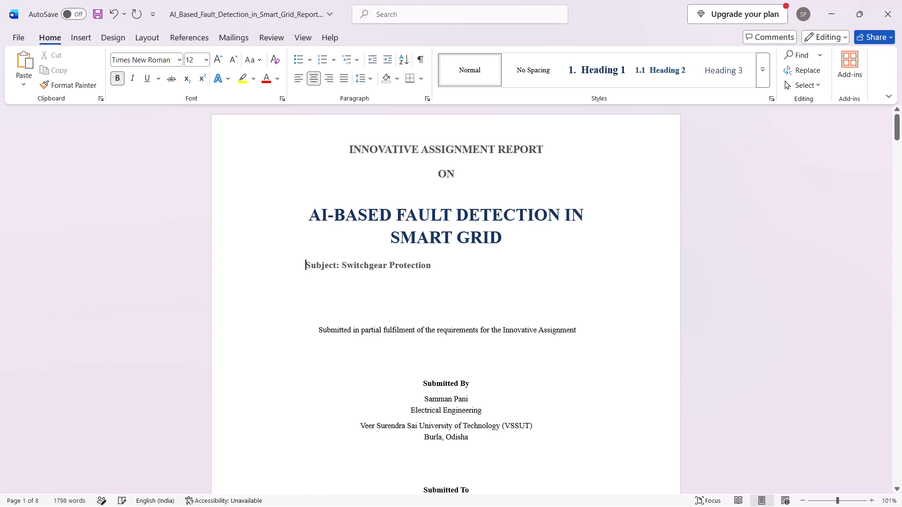
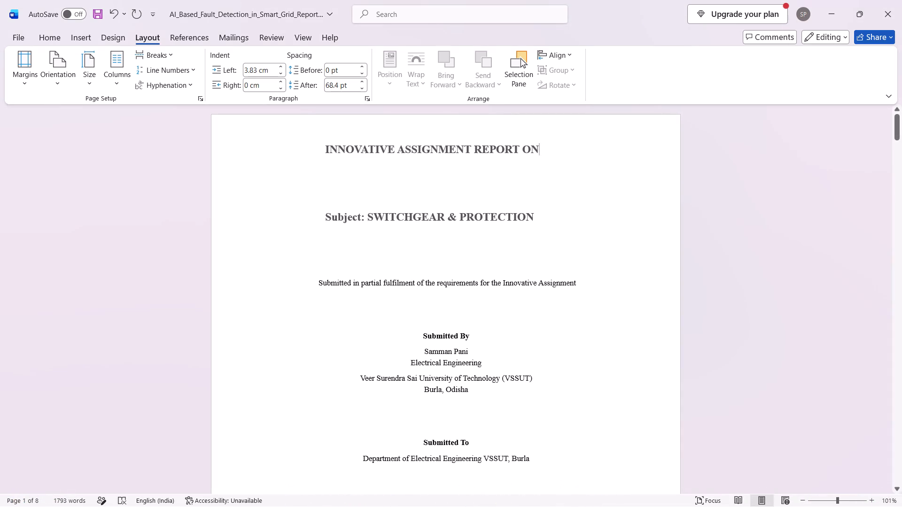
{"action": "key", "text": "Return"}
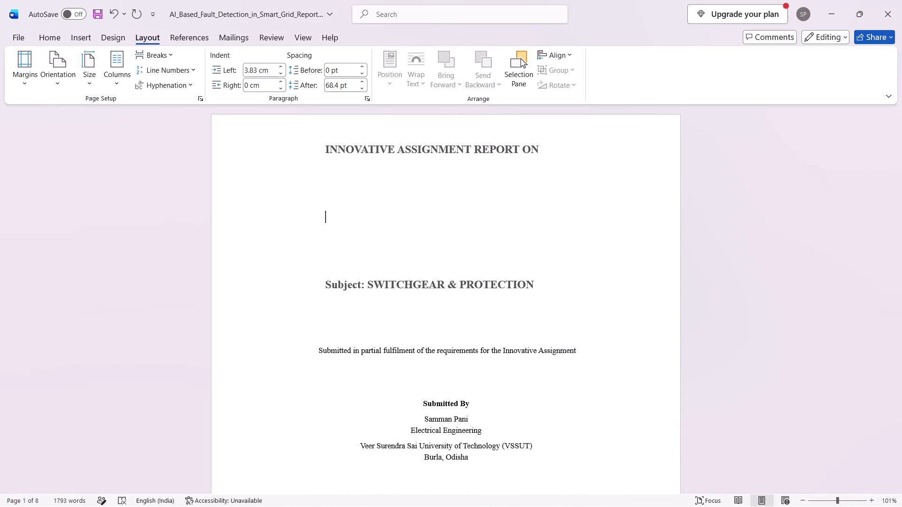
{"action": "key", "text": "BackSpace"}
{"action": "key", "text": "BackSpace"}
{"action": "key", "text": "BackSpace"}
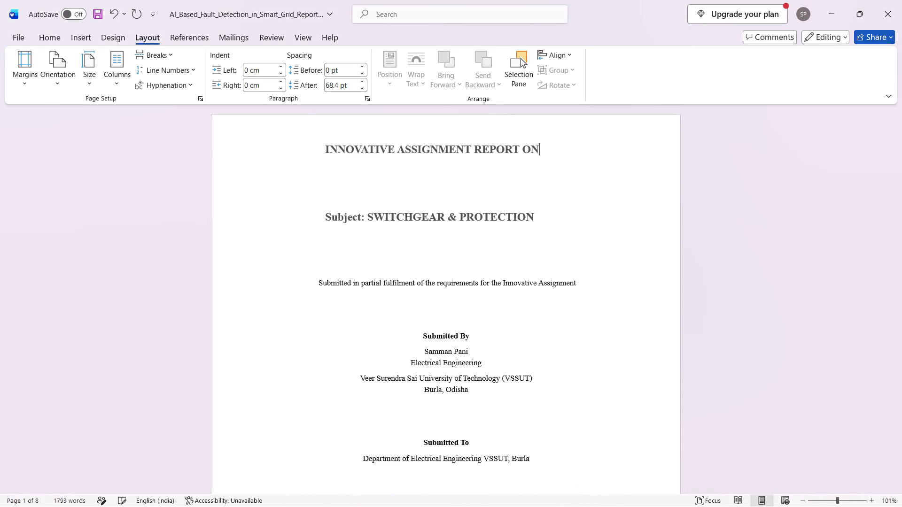
Paste "AI-Based Fault Detection in Smart Grid" after the cover heading and split it into its own paragraph below "INNOVATIVE ASSIGNMENT REPORT ON".
{"action": "key", "text": "ctrl+v"}
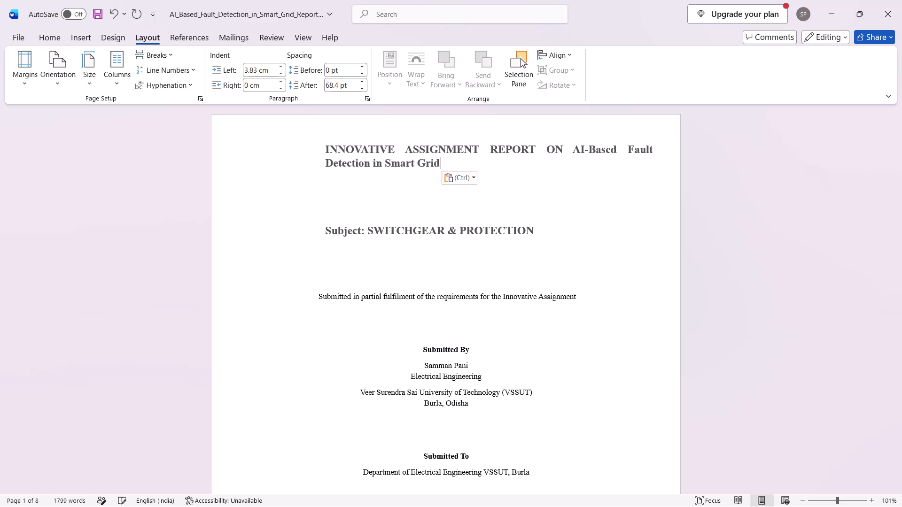
{"action": "left_click", "coordinate": [573, 148]}
{"action": "key", "text": "Return"}
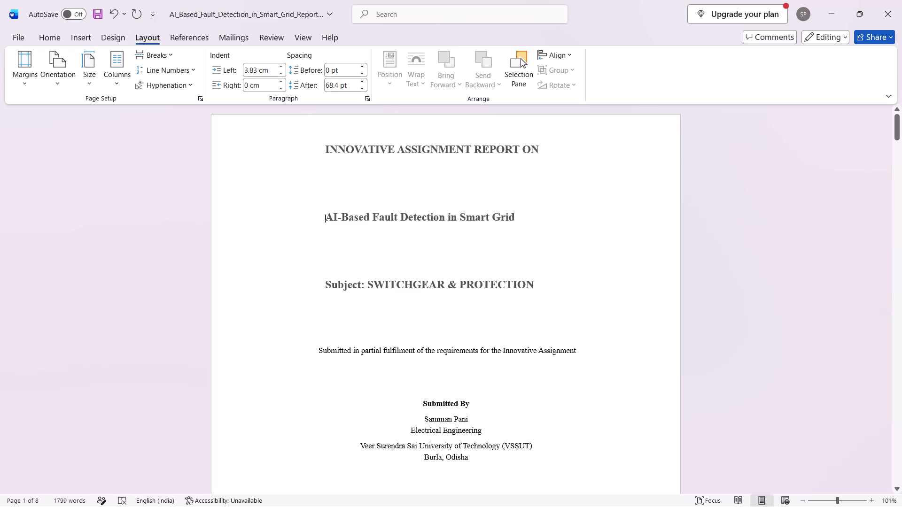
Insert a blank page between the cover page and the table of contents.
{"action": "scroll", "coordinate": [497, 307], "scroll_direction": "down", "scroll_amount": 2}
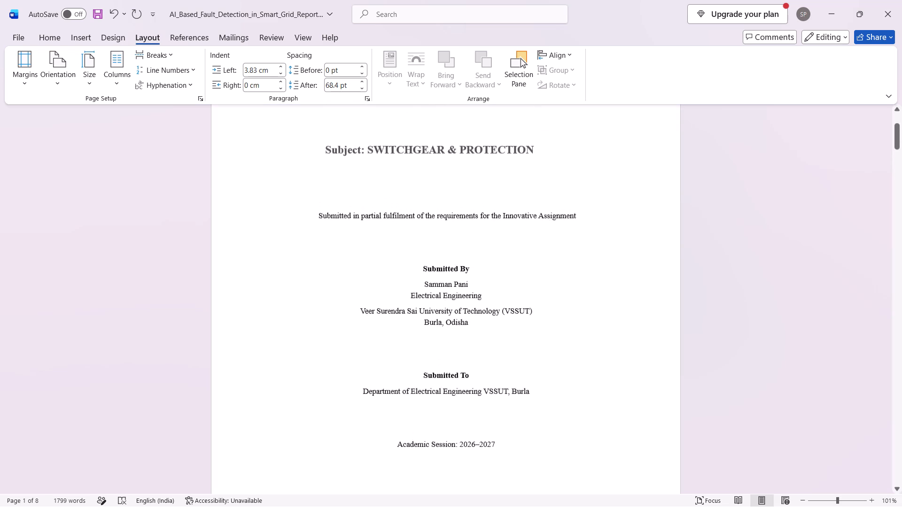
{"action": "scroll", "coordinate": [492, 323], "scroll_direction": "down", "scroll_amount": 5, "text": "ctrl"}
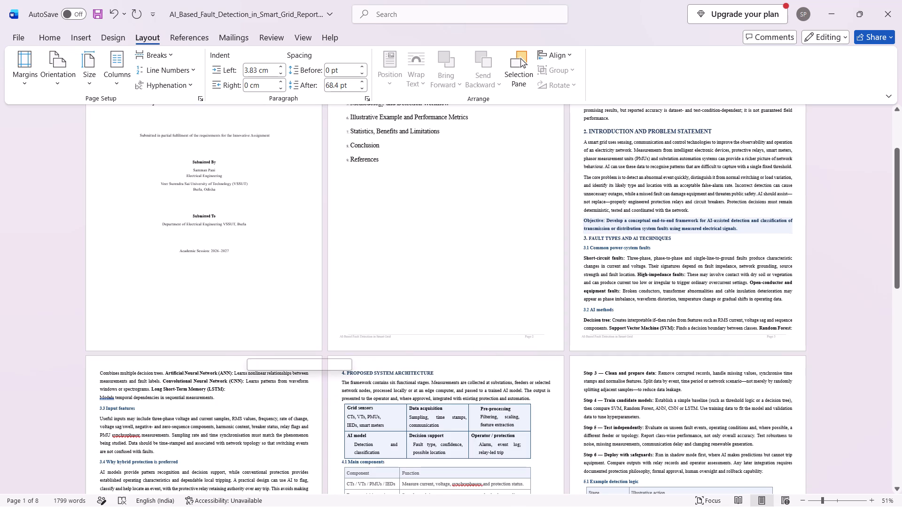
{"action": "left_click", "coordinate": [78, 352]}
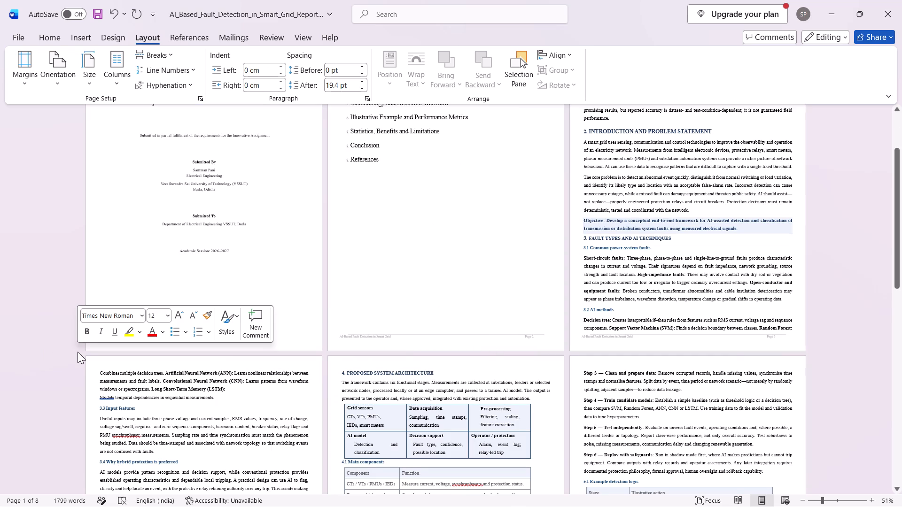
{"action": "left_click", "coordinate": [21, 35]}
{"action": "left_click", "coordinate": [14, 34]}
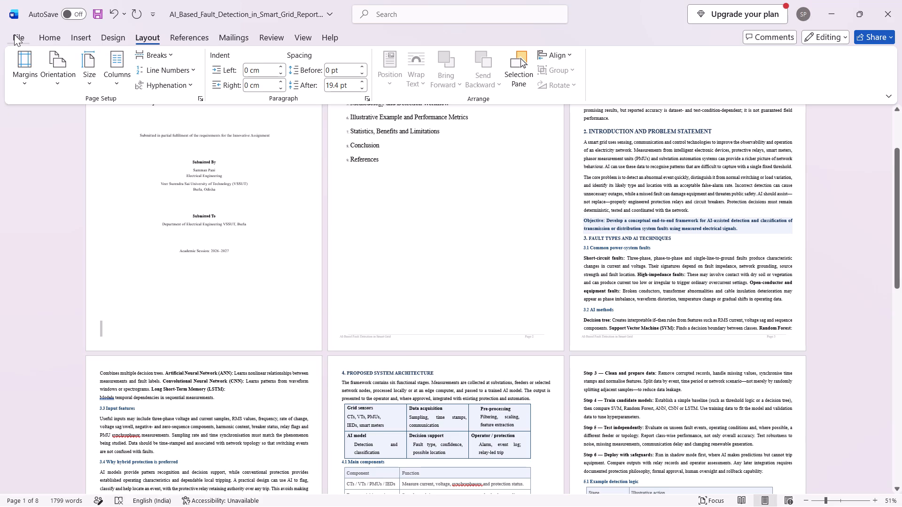
{"action": "left_click", "coordinate": [76, 35]}
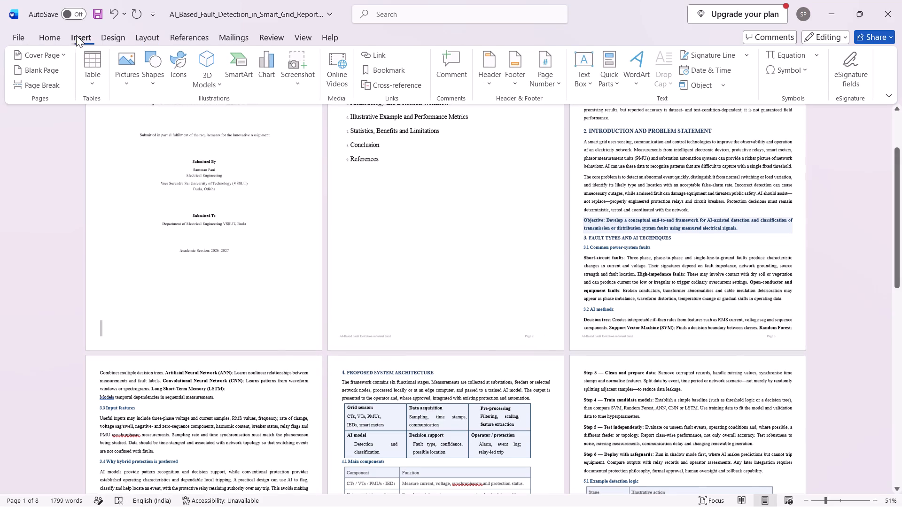
{"action": "left_click", "coordinate": [40, 75]}
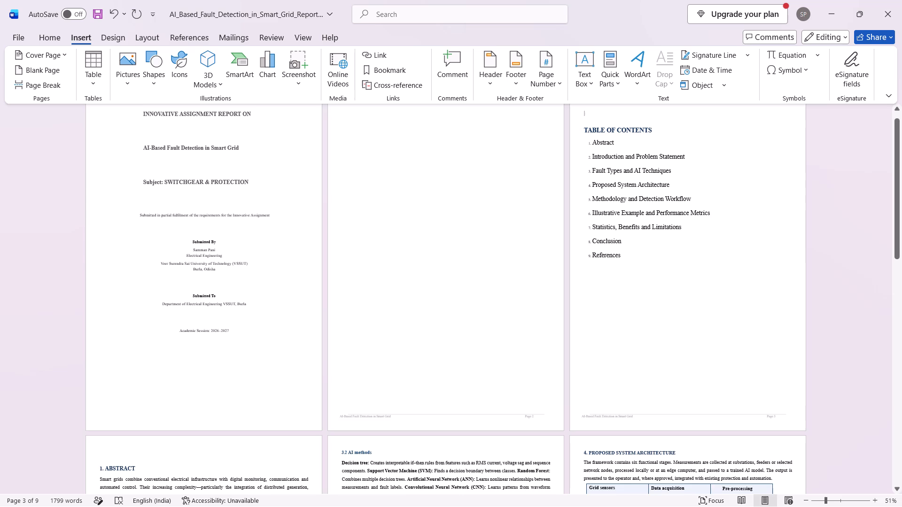
Copy the report heading and title from the cover page onto the blank second page, pasting with merged formatting.
{"action": "scroll", "coordinate": [338, 221], "scroll_direction": "up", "scroll_amount": 1}
{"action": "left_click", "coordinate": [344, 137]}
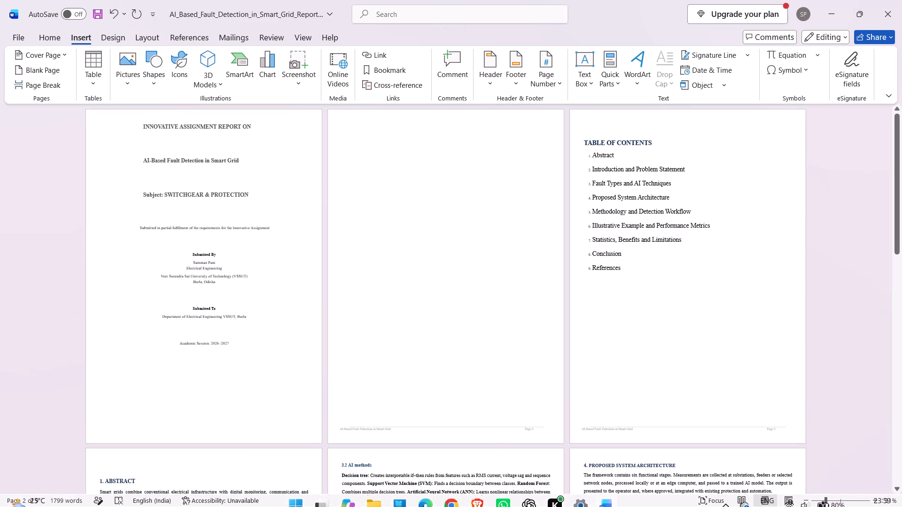
{"action": "left_click_drag", "start_coordinate": [141, 122], "coordinate": [258, 181]}
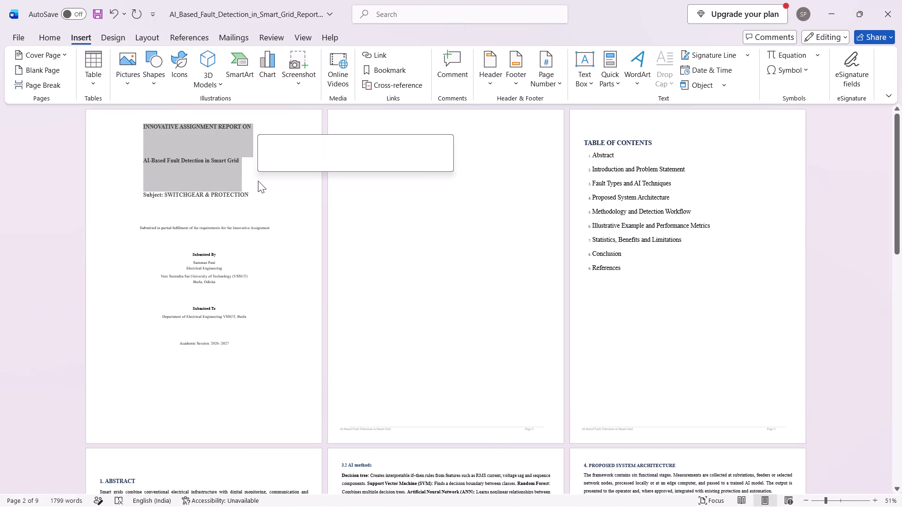
{"action": "key", "text": "ctrl+c"}
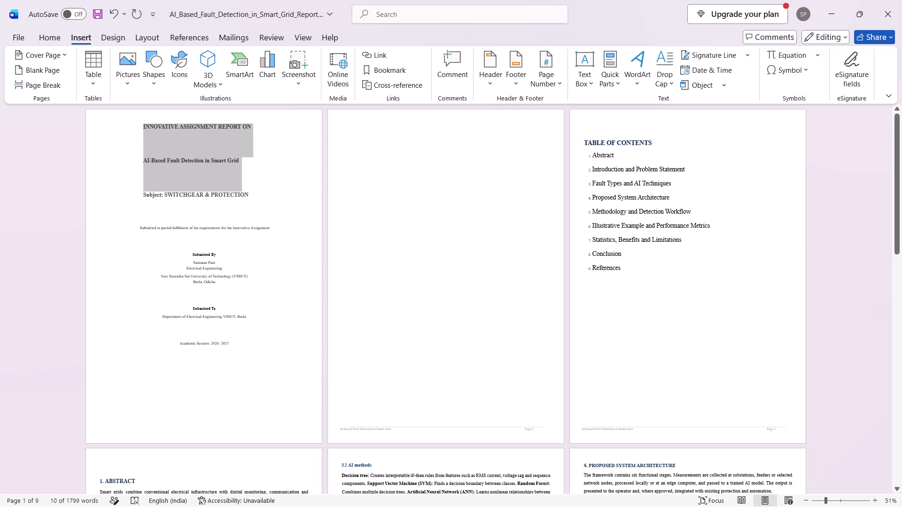
{"action": "left_click", "coordinate": [142, 121]}
{"action": "left_click_drag", "start_coordinate": [141, 121], "coordinate": [246, 180]}
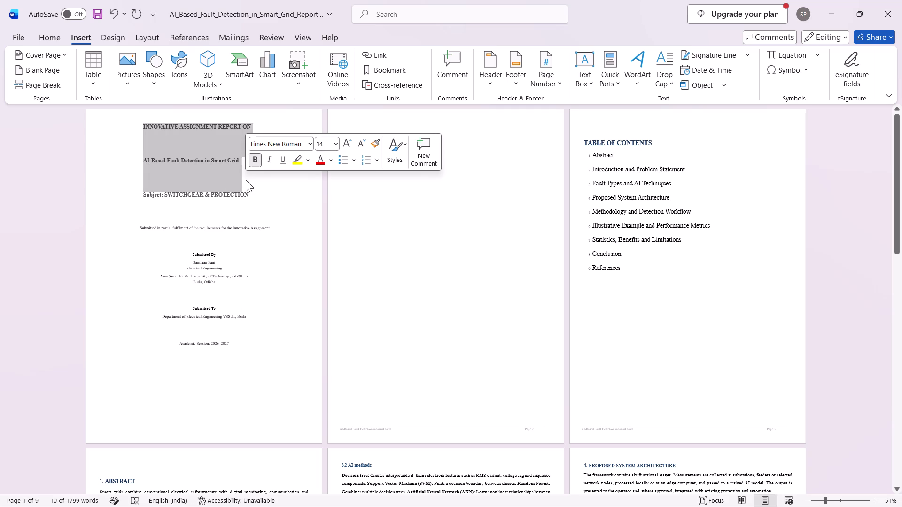
{"action": "key", "text": "ctrl+c"}
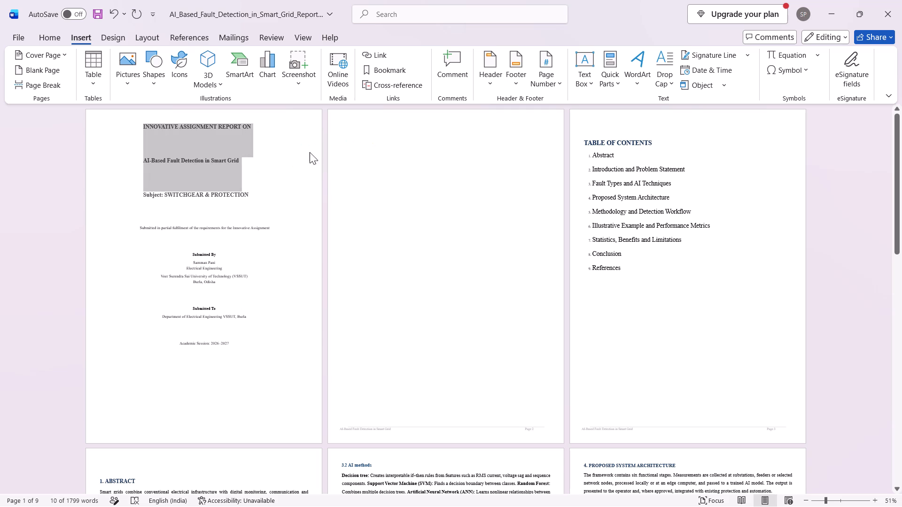
{"action": "double_click", "coordinate": [363, 127]}
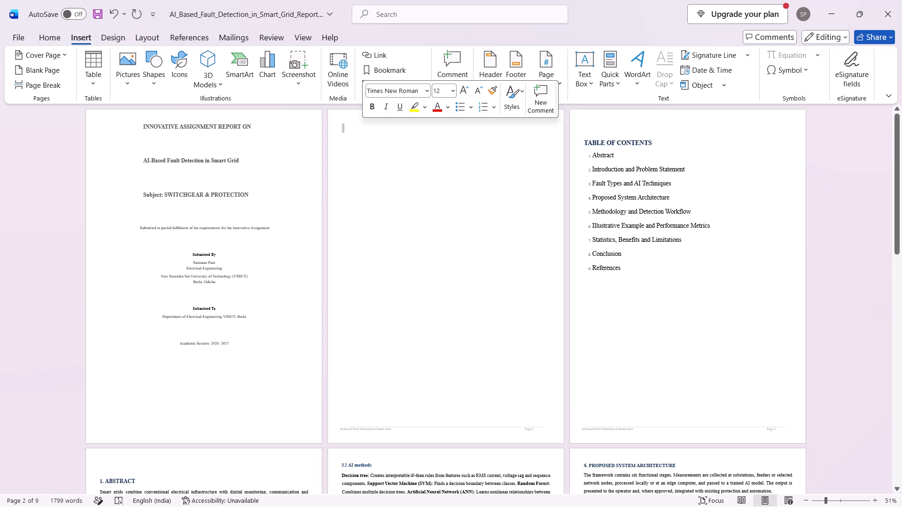
{"action": "key", "text": "ctrl+v"}
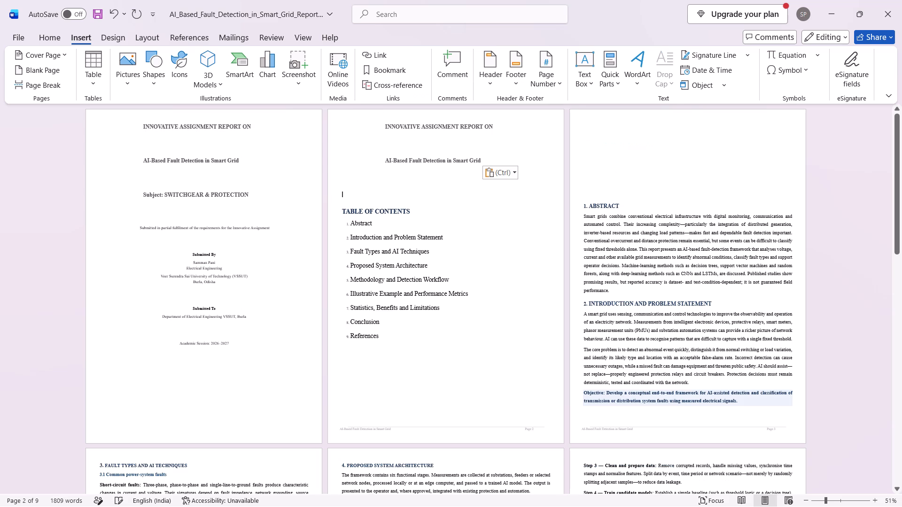
{"action": "left_click", "coordinate": [498, 177]}
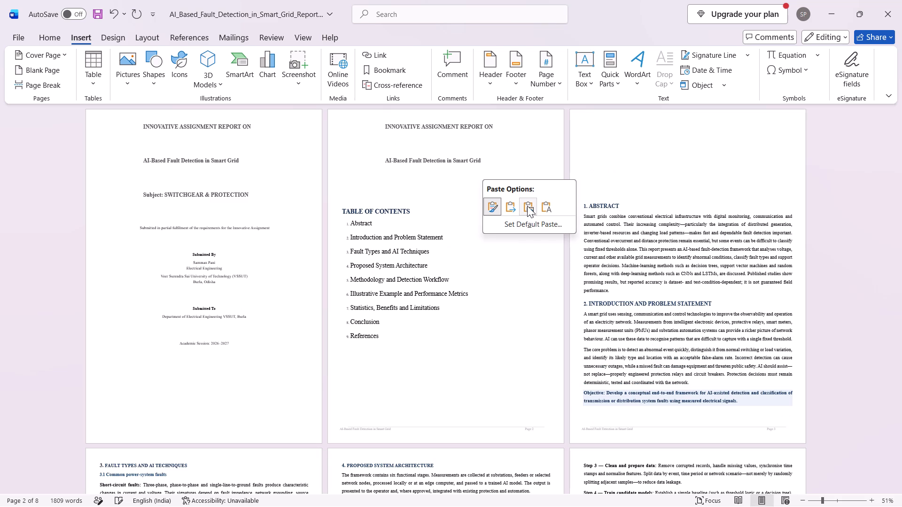
{"action": "left_click", "coordinate": [511, 205]}
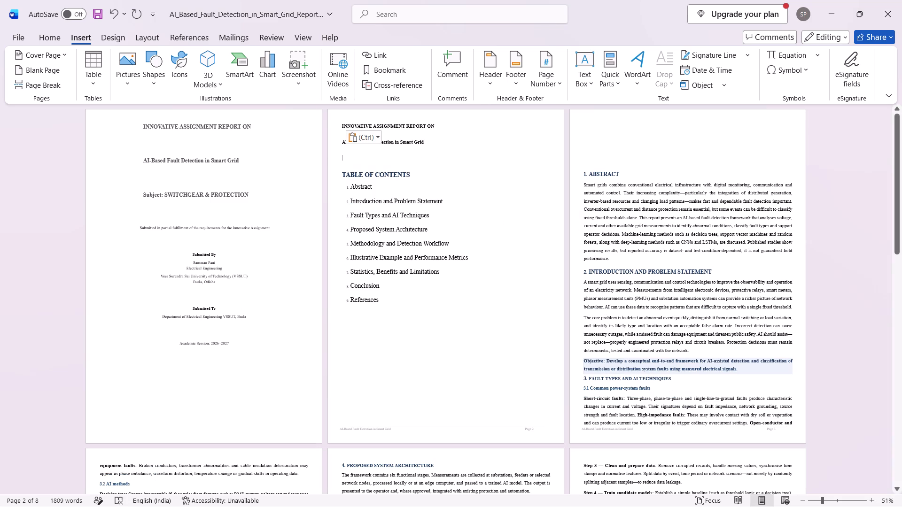
Add empty paragraphs below the copied title until the TABLE OF CONTENTS starts on the following page.
{"action": "left_click", "coordinate": [349, 161]}
{"action": "key", "text": "Return"}
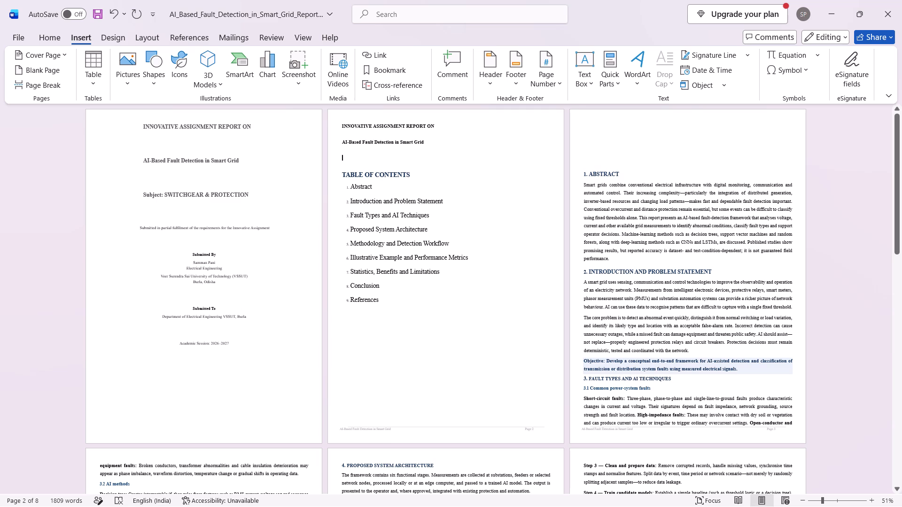
{"action": "key", "text": "Return"}
{"action": "key", "text": "Return"}
{"action": "key", "text": "Return"}
{"action": "key", "text": "Return"}
{"action": "key", "text": "Return"}
{"action": "key", "text": "Return"}
{"action": "key", "text": "Return"}
{"action": "key", "text": "Return"}
{"action": "key", "text": "Return"}
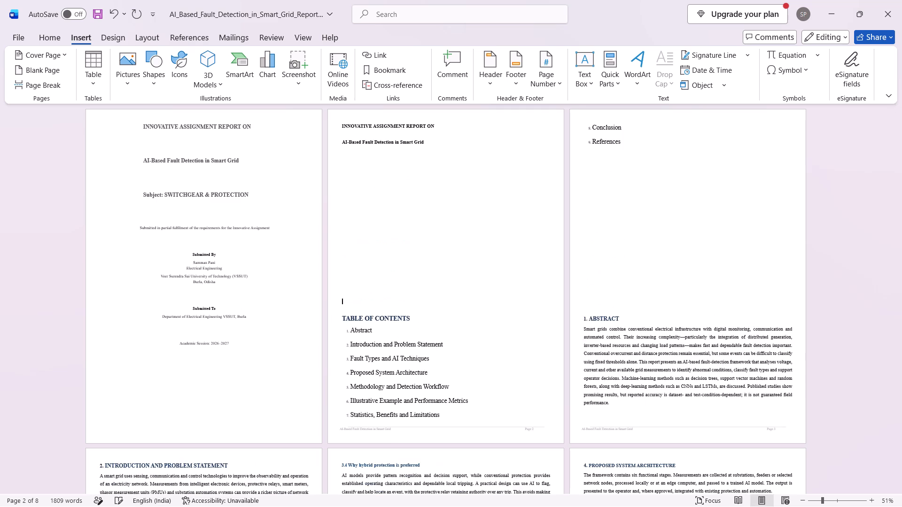
{"action": "key", "text": "Return"}
{"action": "key", "text": "Return"}
{"action": "key", "text": "Return"}
{"action": "key", "text": "Return"}
{"action": "key", "text": "Return"}
{"action": "key", "text": "Return"}
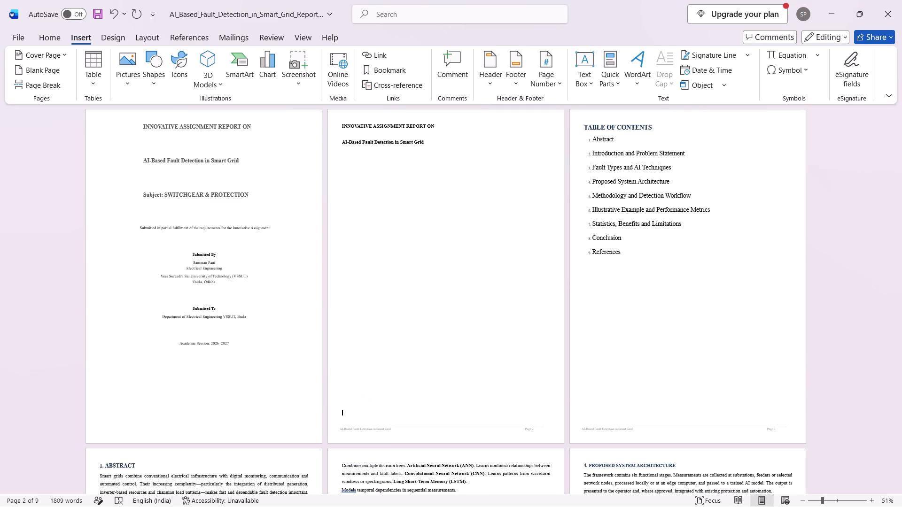
{"action": "key", "text": "BackSpace"}
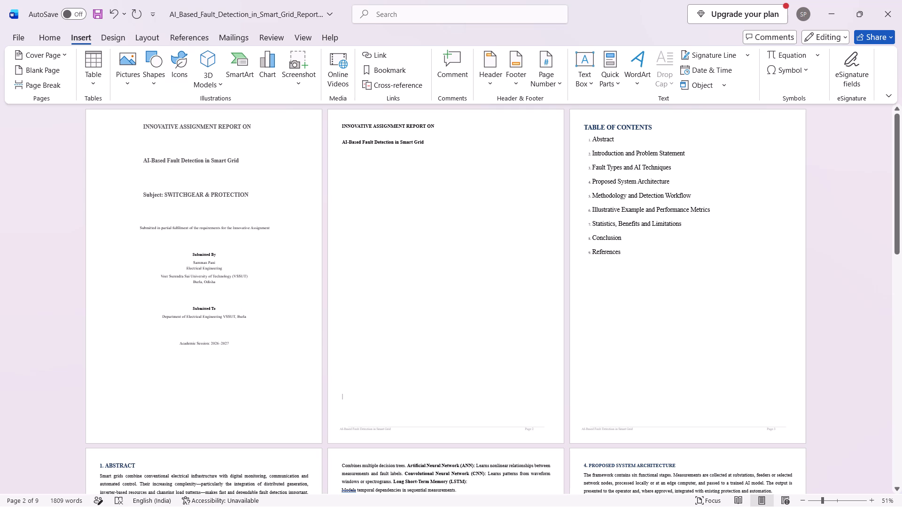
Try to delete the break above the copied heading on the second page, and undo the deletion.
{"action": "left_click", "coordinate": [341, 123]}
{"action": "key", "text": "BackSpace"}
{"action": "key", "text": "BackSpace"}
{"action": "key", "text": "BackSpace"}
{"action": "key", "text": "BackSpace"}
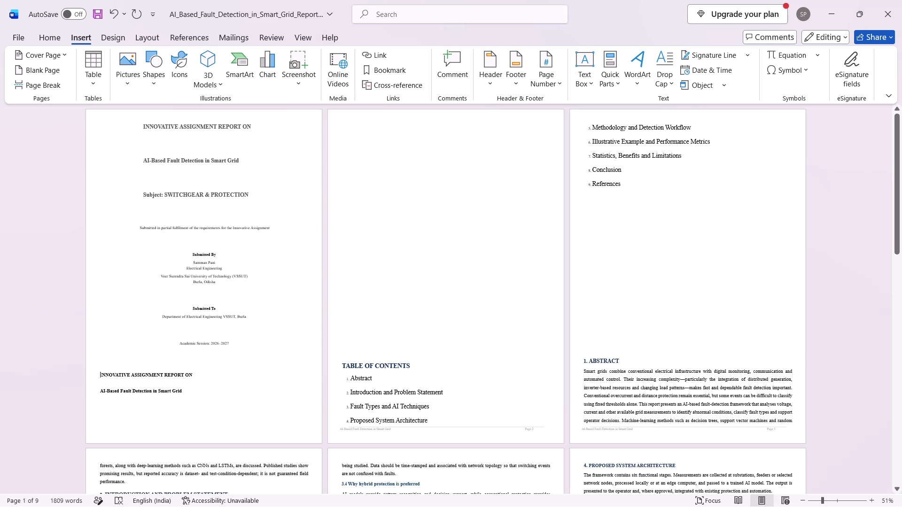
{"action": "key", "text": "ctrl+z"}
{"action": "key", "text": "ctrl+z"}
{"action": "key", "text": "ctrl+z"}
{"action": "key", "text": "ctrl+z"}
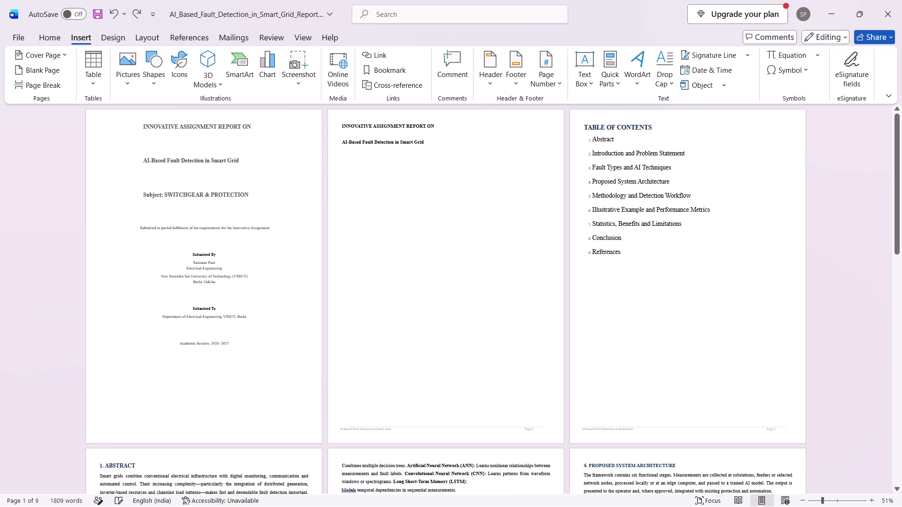
Delete most of the empty paragraphs between the copied title and the TABLE OF CONTENTS so the contents list returns to the second page.
{"action": "left_click", "coordinate": [434, 154]}
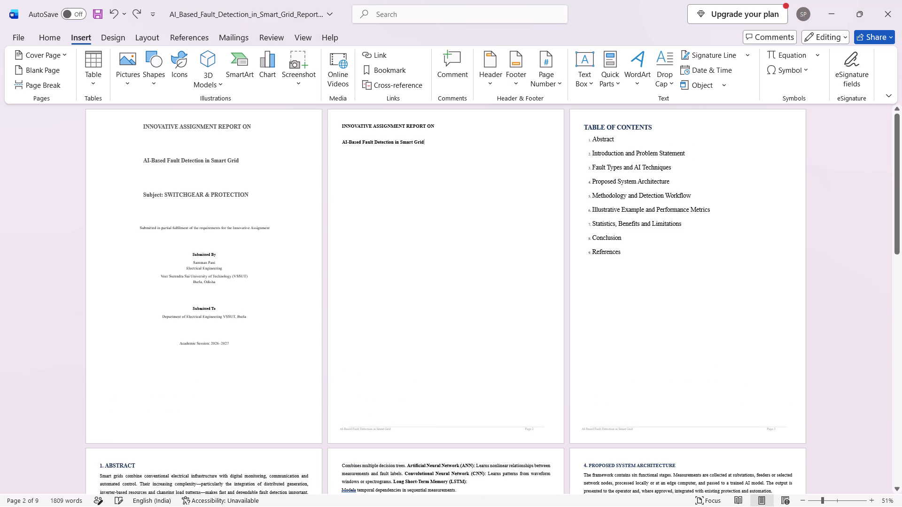
{"action": "left_click", "coordinate": [375, 176]}
{"action": "left_click", "coordinate": [421, 390]}
{"action": "key", "text": "BackSpace"}
{"action": "key", "text": "BackSpace"}
{"action": "key", "text": "BackSpace"}
{"action": "key", "text": "BackSpace"}
{"action": "key", "text": "BackSpace"}
{"action": "key", "text": "BackSpace"}
{"action": "key", "text": "BackSpace"}
{"action": "key", "text": "BackSpace"}
{"action": "key", "text": "BackSpace"}
{"action": "key", "text": "BackSpace"}
{"action": "key", "text": "BackSpace"}
{"action": "key", "text": "BackSpace"}
{"action": "key", "text": "BackSpace"}
{"action": "key", "text": "BackSpace"}
{"action": "key", "text": "BackSpace"}
{"action": "key", "text": "BackSpace"}
{"action": "key", "text": "BackSpace"}
{"action": "key", "text": "BackSpace"}
{"action": "key", "text": "BackSpace"}
{"action": "key", "text": "BackSpace"}
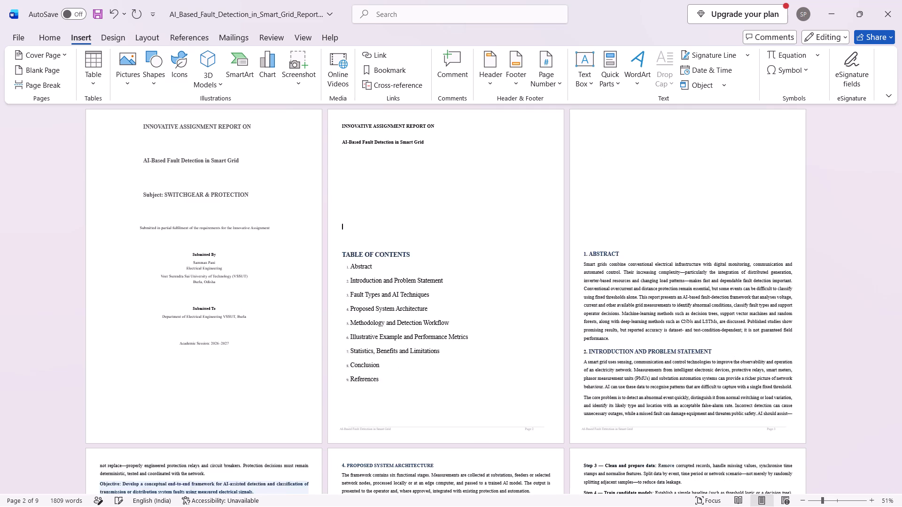
{"action": "key", "text": "BackSpace"}
{"action": "key", "text": "BackSpace"}
{"action": "key", "text": "BackSpace"}
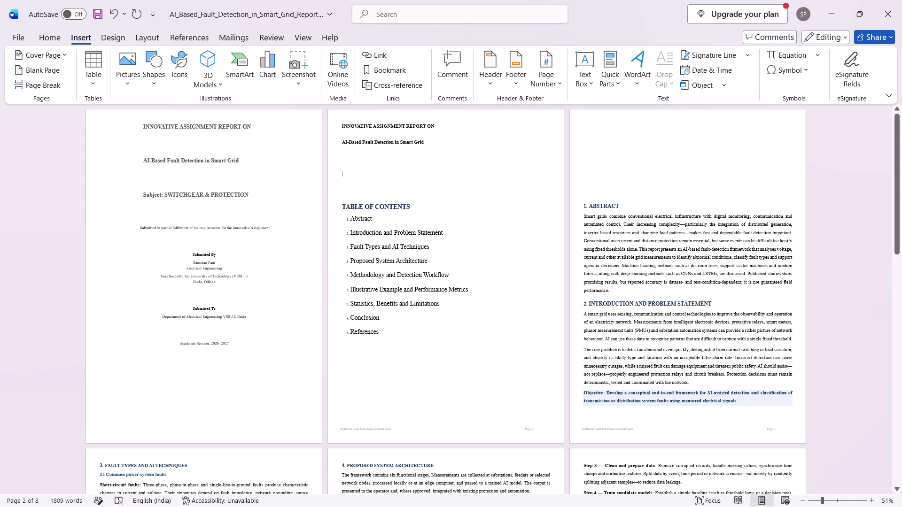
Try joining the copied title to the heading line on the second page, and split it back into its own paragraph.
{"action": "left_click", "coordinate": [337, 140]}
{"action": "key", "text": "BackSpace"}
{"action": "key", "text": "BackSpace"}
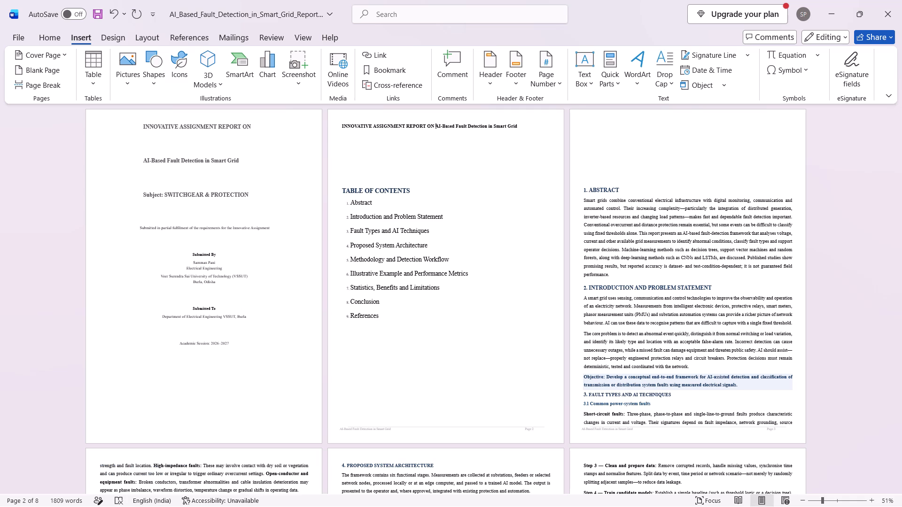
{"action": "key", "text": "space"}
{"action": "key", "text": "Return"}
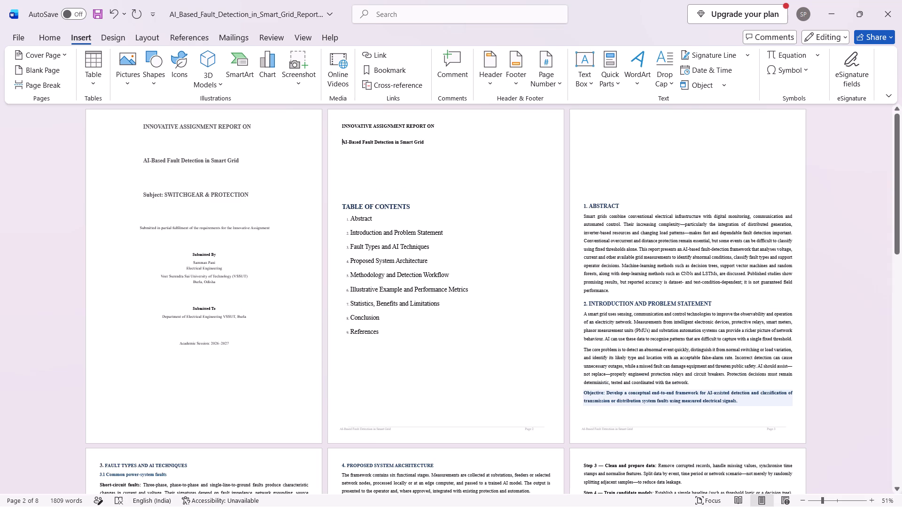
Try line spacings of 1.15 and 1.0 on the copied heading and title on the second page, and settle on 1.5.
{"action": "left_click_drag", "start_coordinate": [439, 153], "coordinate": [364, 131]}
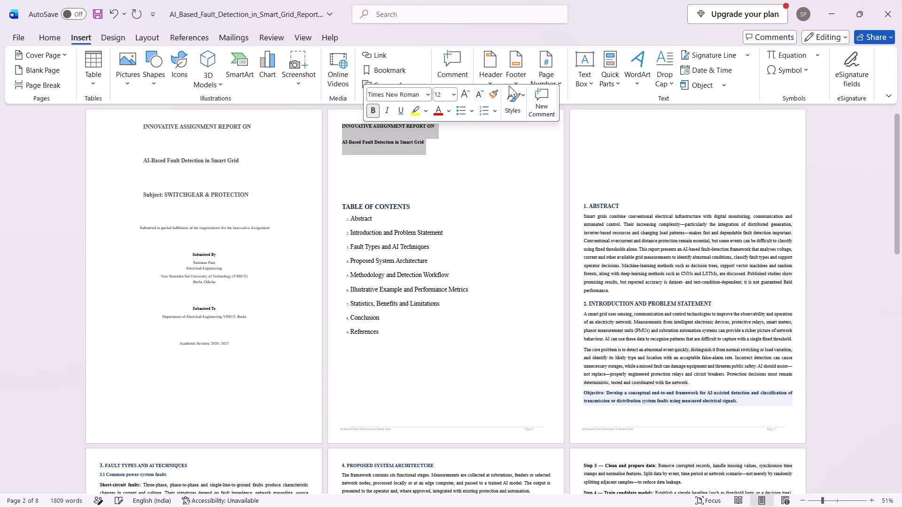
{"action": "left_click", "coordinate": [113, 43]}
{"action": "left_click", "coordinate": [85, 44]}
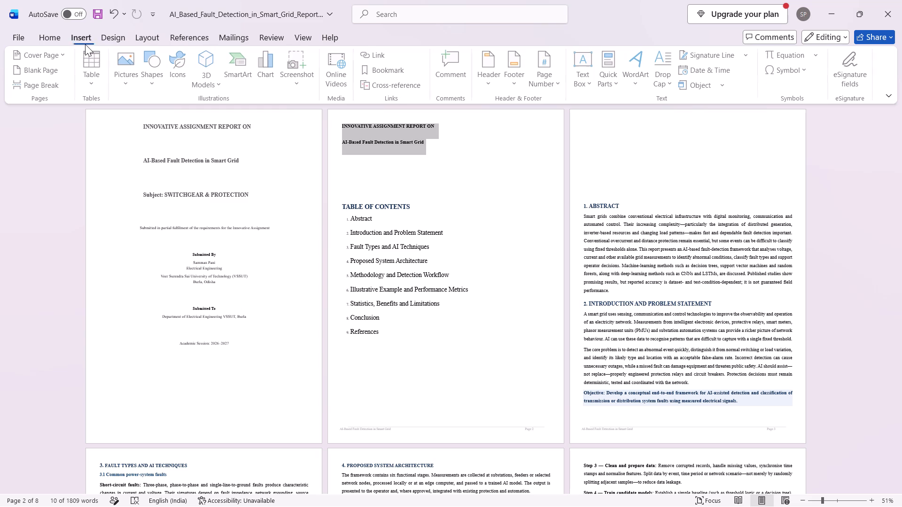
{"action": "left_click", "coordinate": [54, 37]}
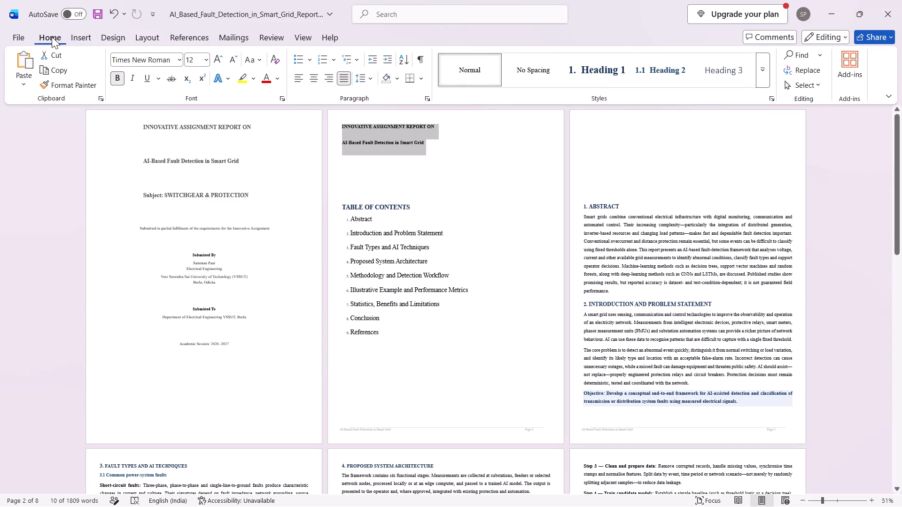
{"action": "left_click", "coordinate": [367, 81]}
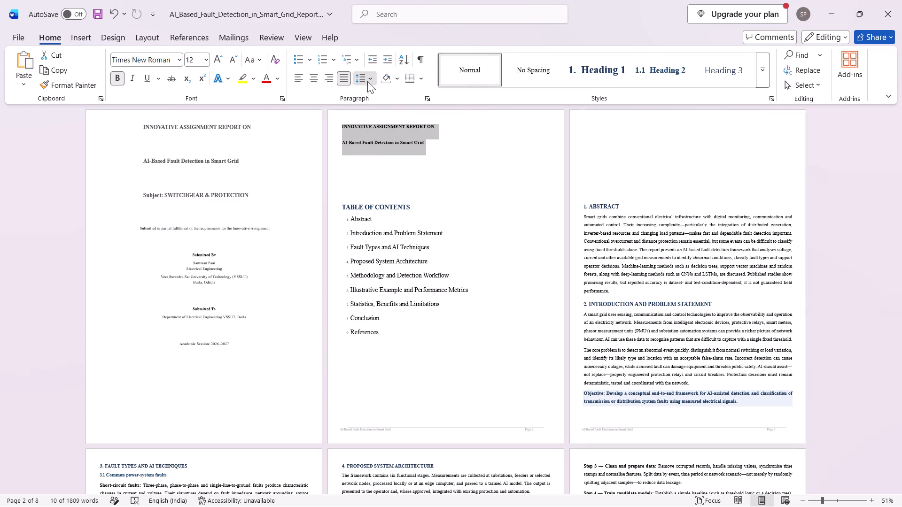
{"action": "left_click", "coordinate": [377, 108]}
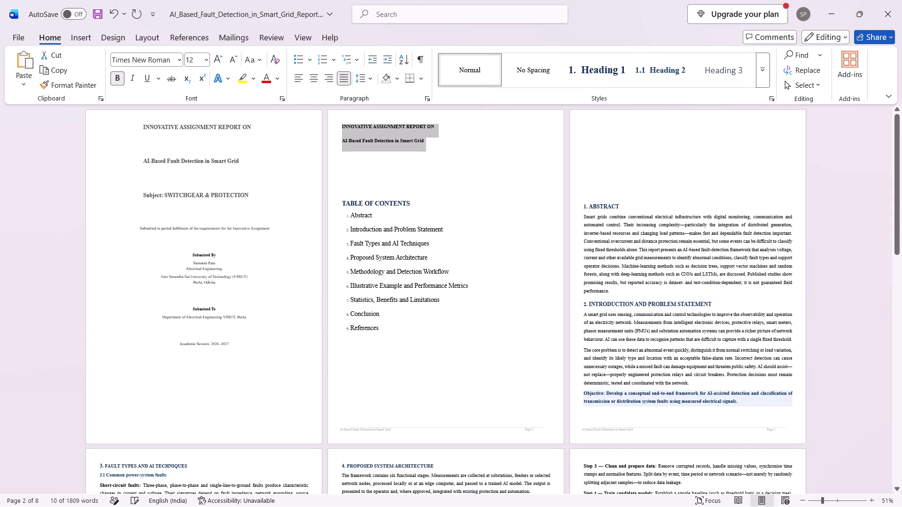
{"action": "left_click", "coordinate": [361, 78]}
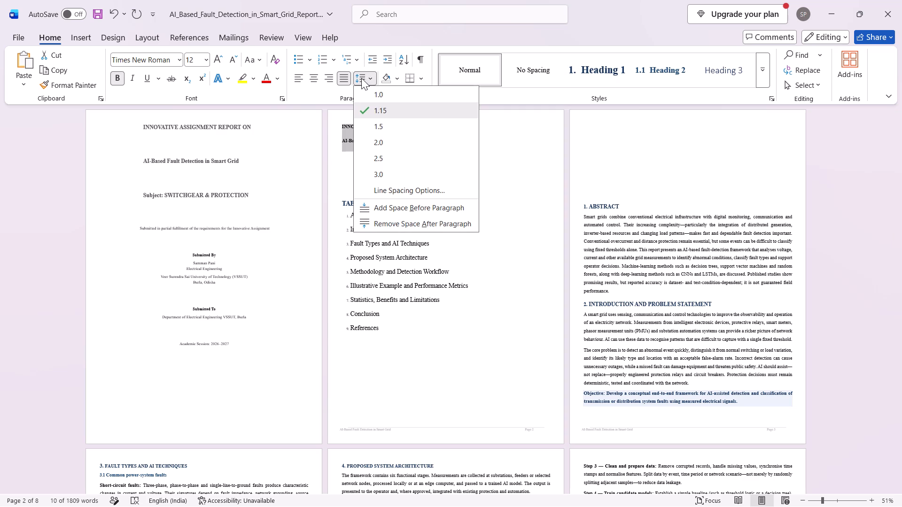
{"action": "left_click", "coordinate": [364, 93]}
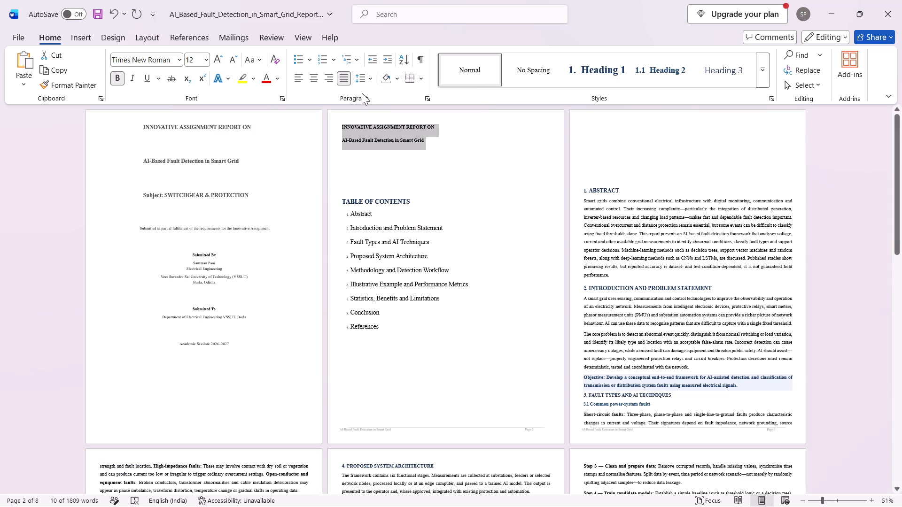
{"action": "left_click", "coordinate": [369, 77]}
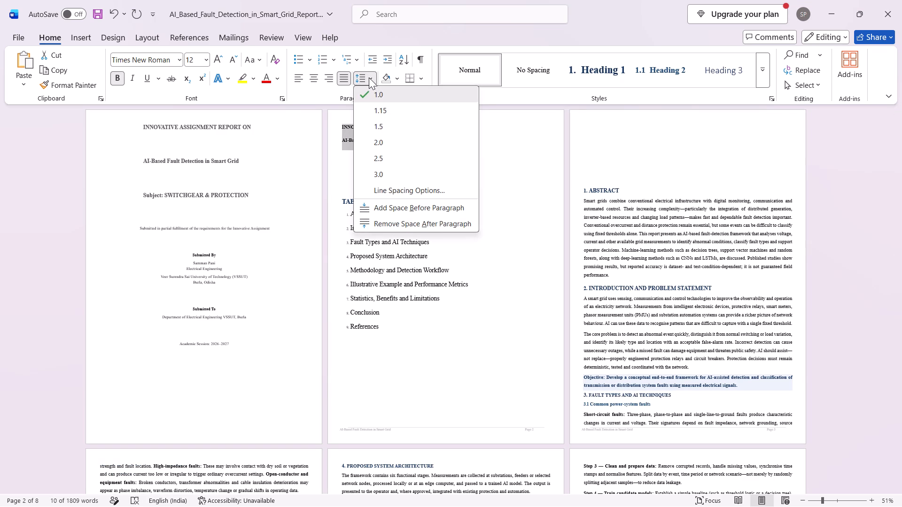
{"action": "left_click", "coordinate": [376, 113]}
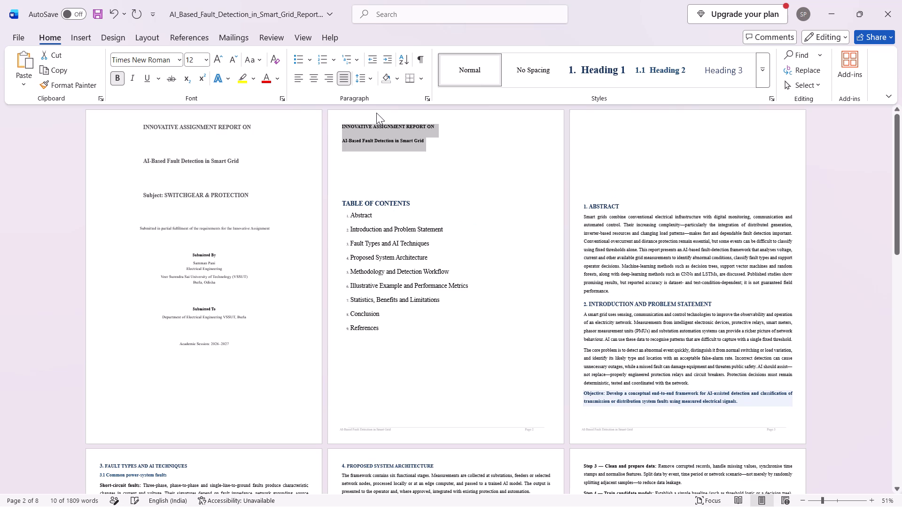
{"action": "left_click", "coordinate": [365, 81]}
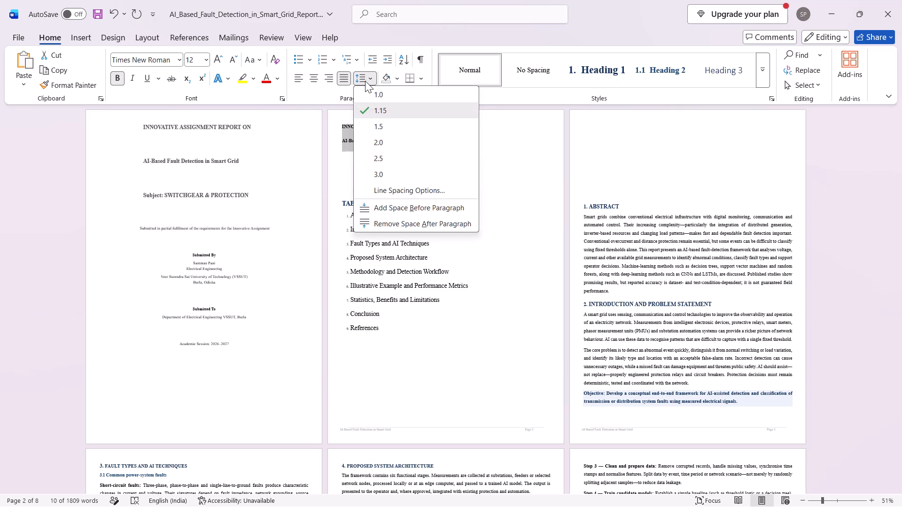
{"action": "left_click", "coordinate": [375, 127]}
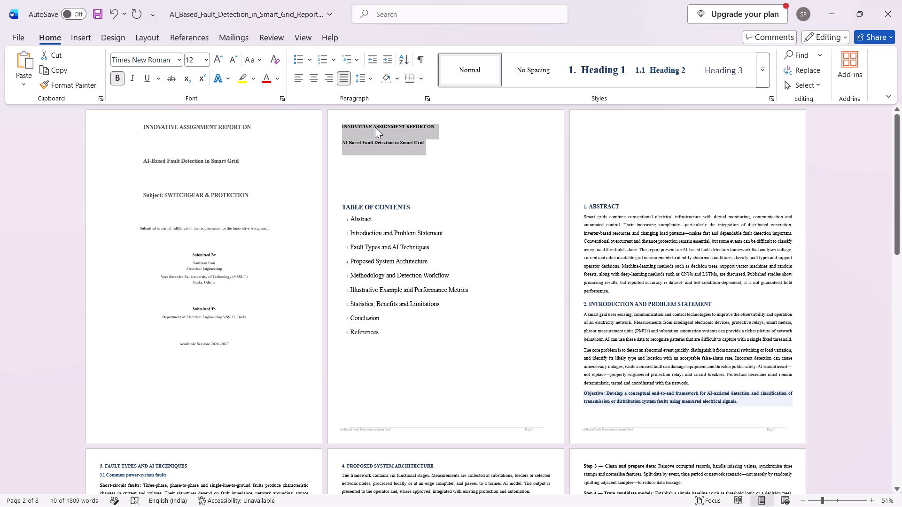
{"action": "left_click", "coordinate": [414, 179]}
Replace the copied heading and title on the second page with a single line starting "INNOVATIVE ASSIGNMENT REPORT ON AI".
{"action": "left_click_drag", "start_coordinate": [438, 154], "coordinate": [353, 125]}
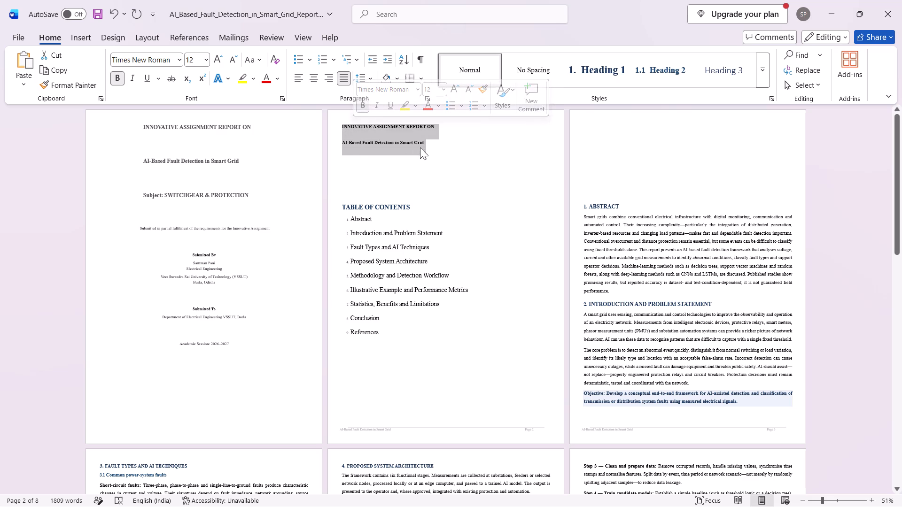
{"action": "key", "text": "BackSpace"}
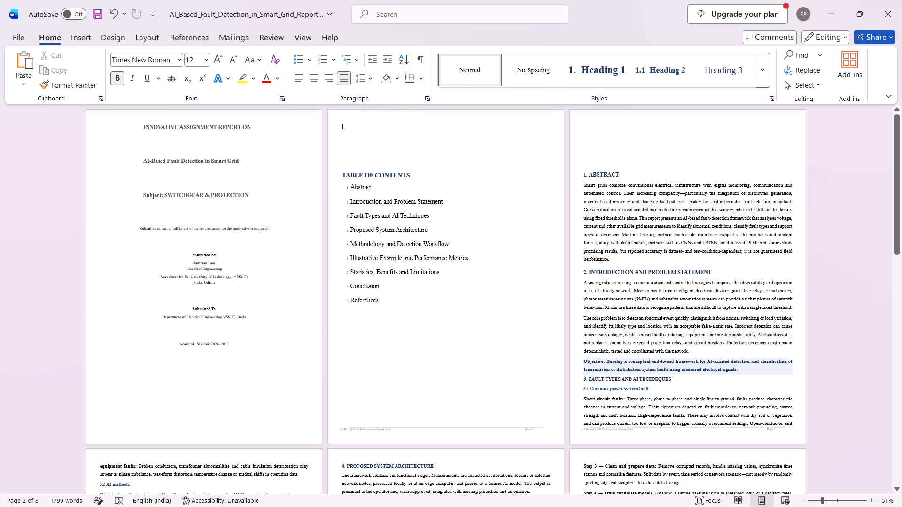
{"action": "type", "text": "INNO"}
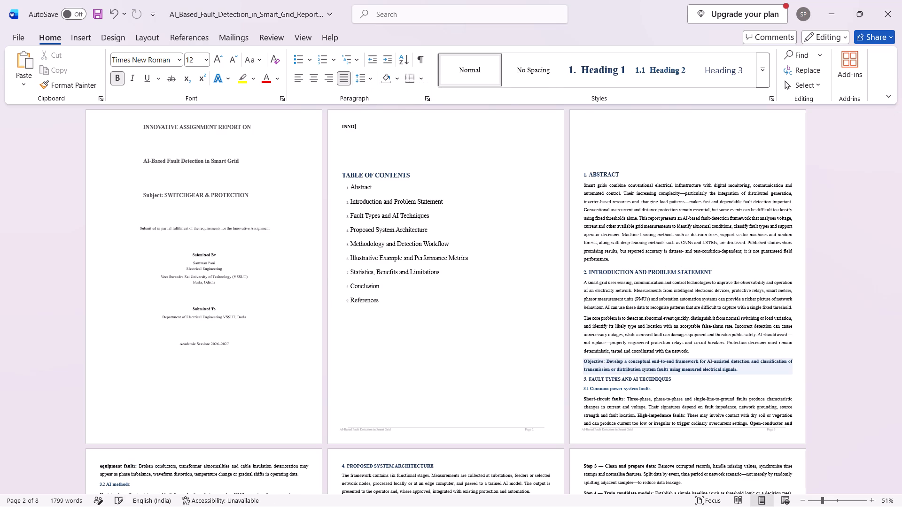
{"action": "type", "text": "VAT"}
{"action": "type", "text": "IVE ASSIH"}
{"action": "key", "text": "BackSpace"}
{"action": "type", "text": "GNMENT"}
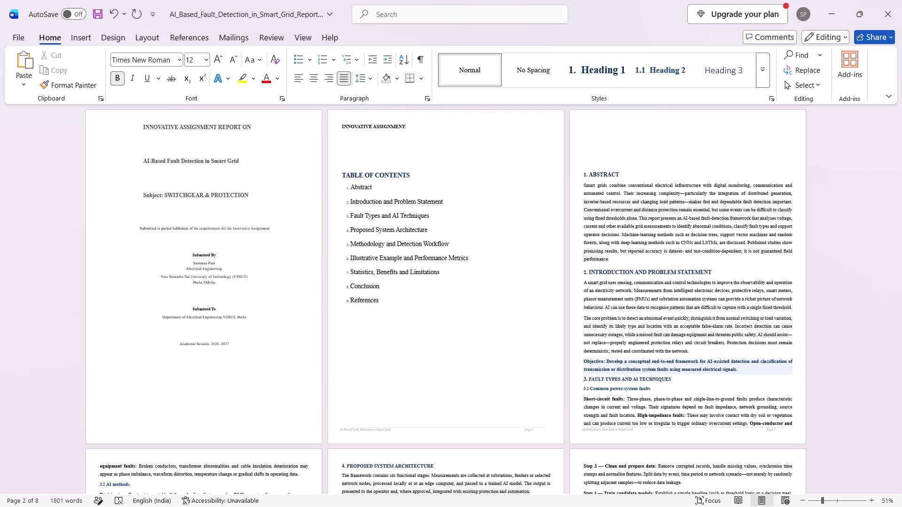
{"action": "key", "text": "space"}
{"action": "type", "text": "REPORT ON"}
{"action": "key", "text": "space"}
{"action": "type", "text": "AI"}
{"action": "key", "text": "space"}
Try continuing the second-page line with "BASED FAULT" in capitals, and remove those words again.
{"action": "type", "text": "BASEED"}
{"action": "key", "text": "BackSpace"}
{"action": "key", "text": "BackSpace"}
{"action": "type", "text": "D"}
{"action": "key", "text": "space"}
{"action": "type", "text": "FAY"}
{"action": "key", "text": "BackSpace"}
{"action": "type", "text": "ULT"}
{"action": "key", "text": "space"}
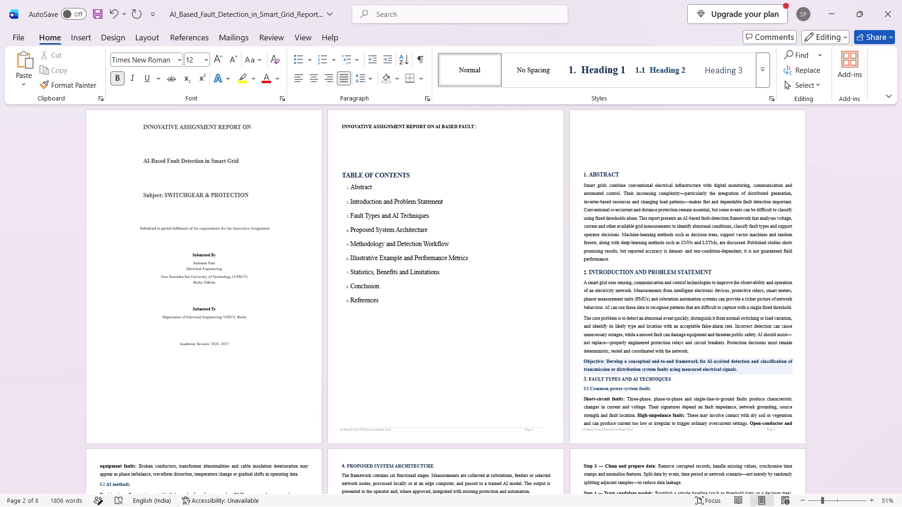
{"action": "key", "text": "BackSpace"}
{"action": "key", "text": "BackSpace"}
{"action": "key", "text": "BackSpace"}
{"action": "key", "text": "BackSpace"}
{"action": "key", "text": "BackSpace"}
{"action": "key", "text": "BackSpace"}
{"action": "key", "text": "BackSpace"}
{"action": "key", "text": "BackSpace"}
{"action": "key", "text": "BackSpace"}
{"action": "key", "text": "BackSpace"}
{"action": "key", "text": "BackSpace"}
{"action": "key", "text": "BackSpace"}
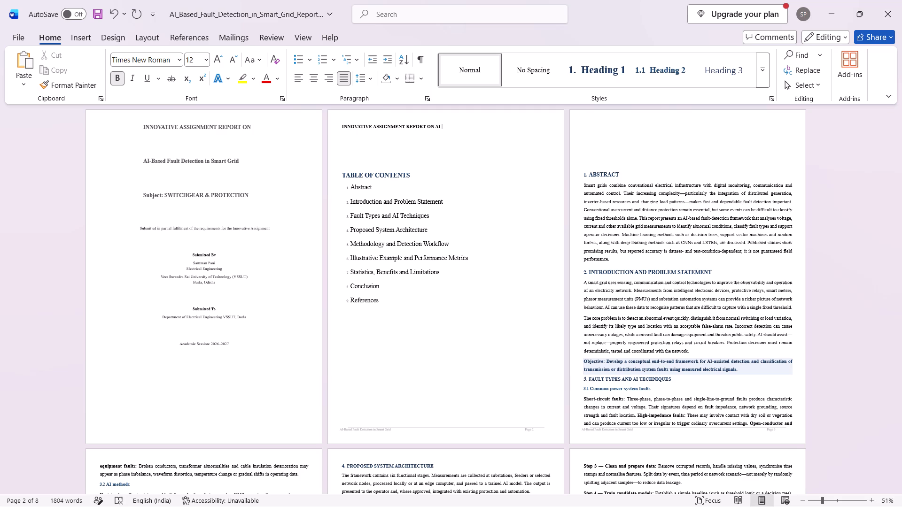
Complete the second-page heading line after "AI" with "Based Fault Detection in Smart Grid".
{"action": "type", "text": "assed"}
{"action": "key", "text": "BackSpace"}
{"action": "key", "text": "BackSpace"}
{"action": "key", "text": "BackSpace"}
{"action": "type", "text": "ed"}
{"action": "key", "text": "space"}
{"action": "type", "text": "Fault"}
{"action": "key", "text": "space"}
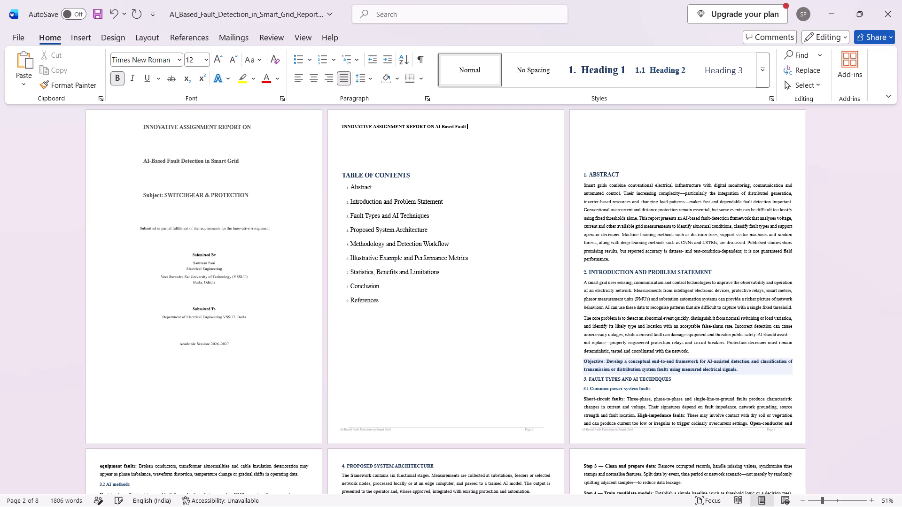
{"action": "type", "text": "De"}
{"action": "type", "text": "tection"}
{"action": "key", "text": "space"}
{"action": "type", "text": "i"}
{"action": "key", "text": "space"}
{"action": "key", "text": "equal"}
{"action": "key", "text": "BackSpace"}
{"action": "key", "text": "BackSpace"}
{"action": "key", "text": "BackSpace"}
{"action": "type", "text": "in"}
{"action": "key", "text": "space"}
{"action": "type", "text": "rid"}
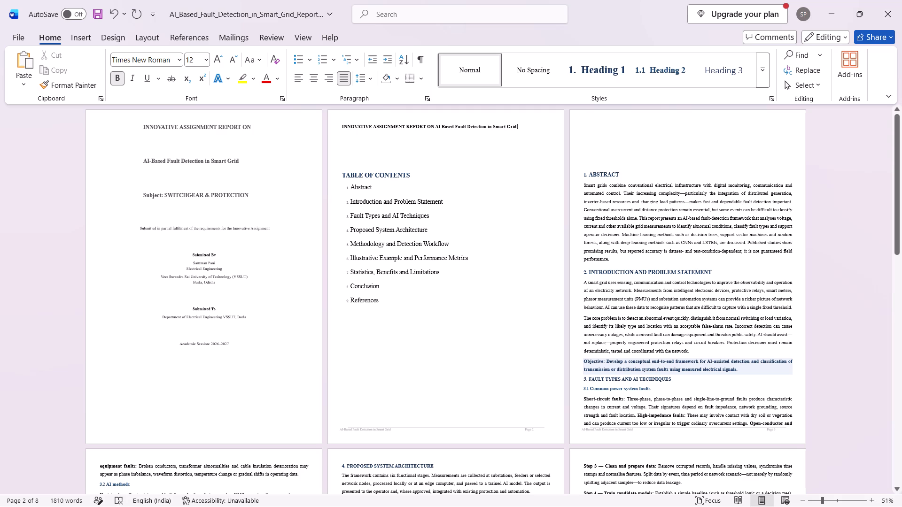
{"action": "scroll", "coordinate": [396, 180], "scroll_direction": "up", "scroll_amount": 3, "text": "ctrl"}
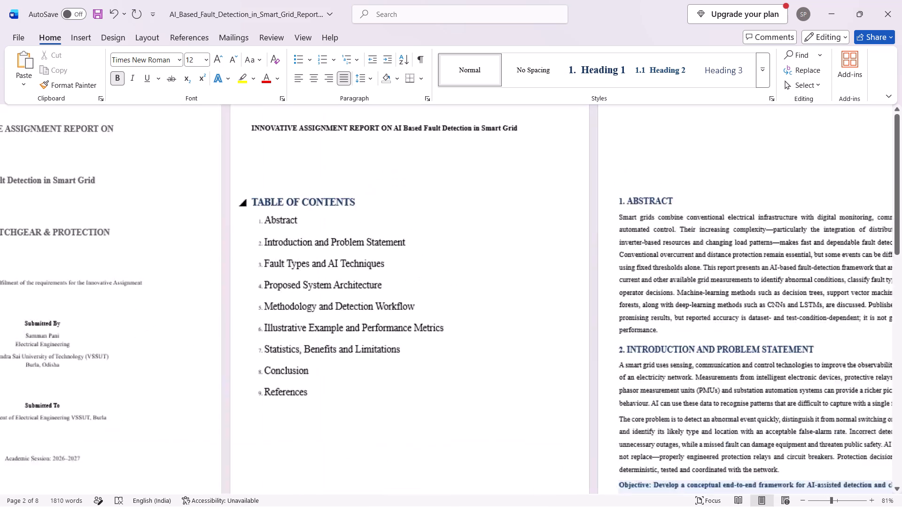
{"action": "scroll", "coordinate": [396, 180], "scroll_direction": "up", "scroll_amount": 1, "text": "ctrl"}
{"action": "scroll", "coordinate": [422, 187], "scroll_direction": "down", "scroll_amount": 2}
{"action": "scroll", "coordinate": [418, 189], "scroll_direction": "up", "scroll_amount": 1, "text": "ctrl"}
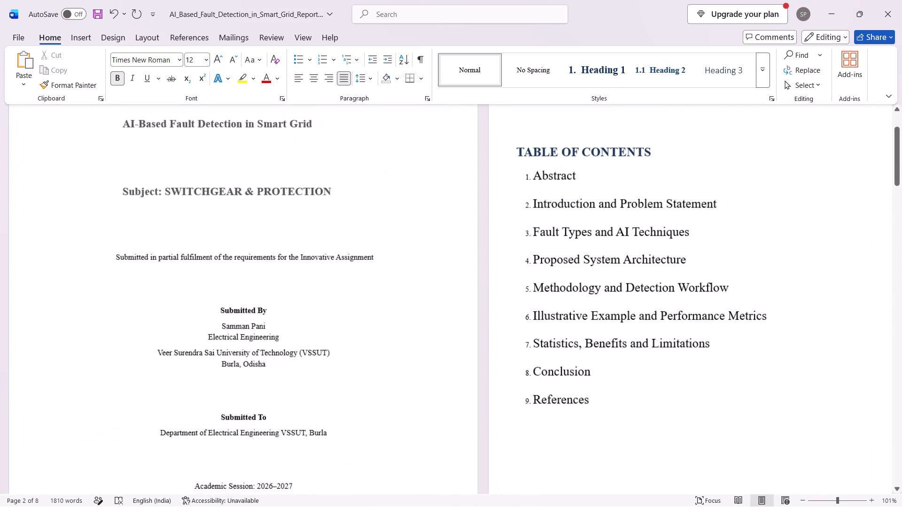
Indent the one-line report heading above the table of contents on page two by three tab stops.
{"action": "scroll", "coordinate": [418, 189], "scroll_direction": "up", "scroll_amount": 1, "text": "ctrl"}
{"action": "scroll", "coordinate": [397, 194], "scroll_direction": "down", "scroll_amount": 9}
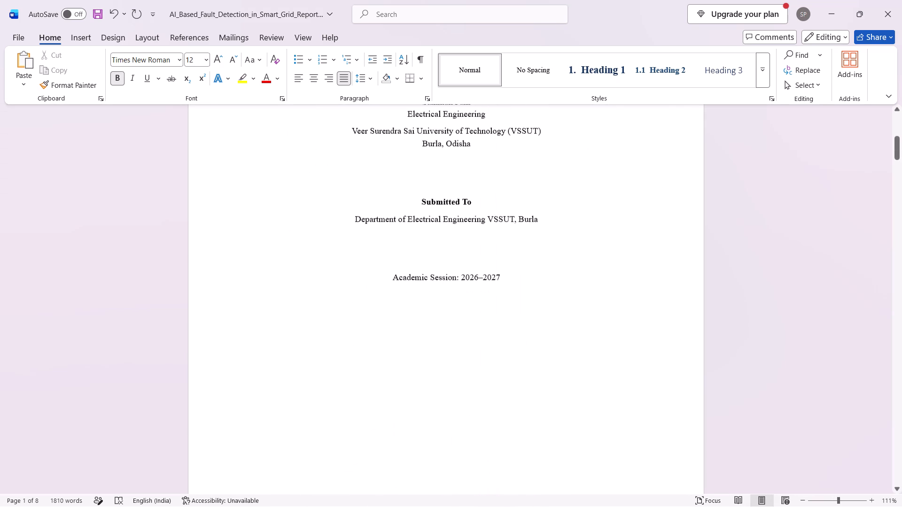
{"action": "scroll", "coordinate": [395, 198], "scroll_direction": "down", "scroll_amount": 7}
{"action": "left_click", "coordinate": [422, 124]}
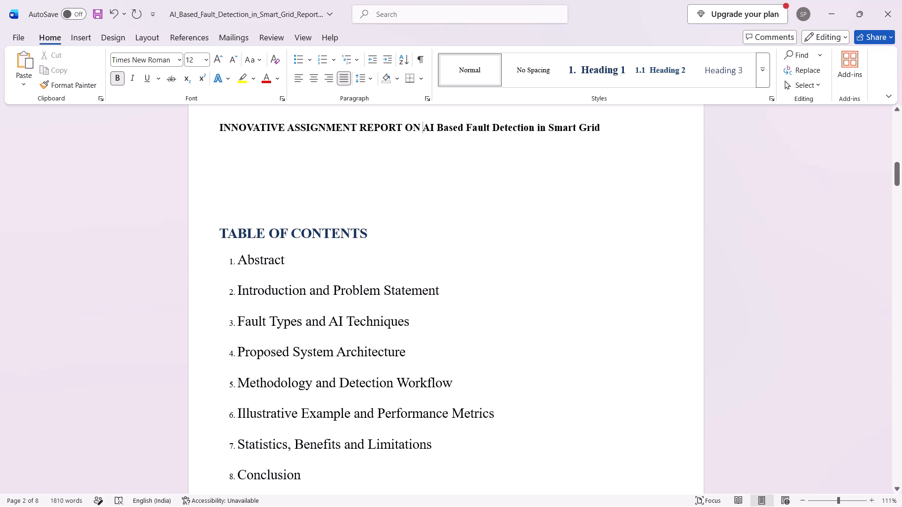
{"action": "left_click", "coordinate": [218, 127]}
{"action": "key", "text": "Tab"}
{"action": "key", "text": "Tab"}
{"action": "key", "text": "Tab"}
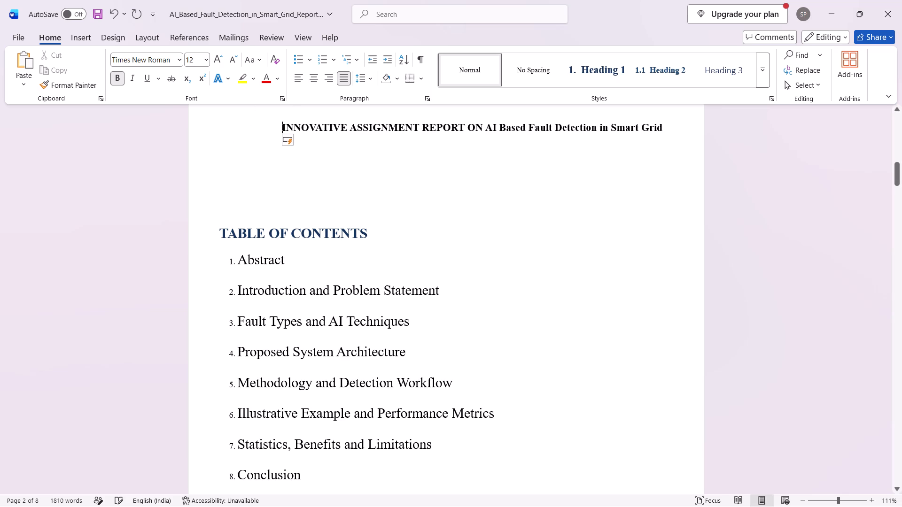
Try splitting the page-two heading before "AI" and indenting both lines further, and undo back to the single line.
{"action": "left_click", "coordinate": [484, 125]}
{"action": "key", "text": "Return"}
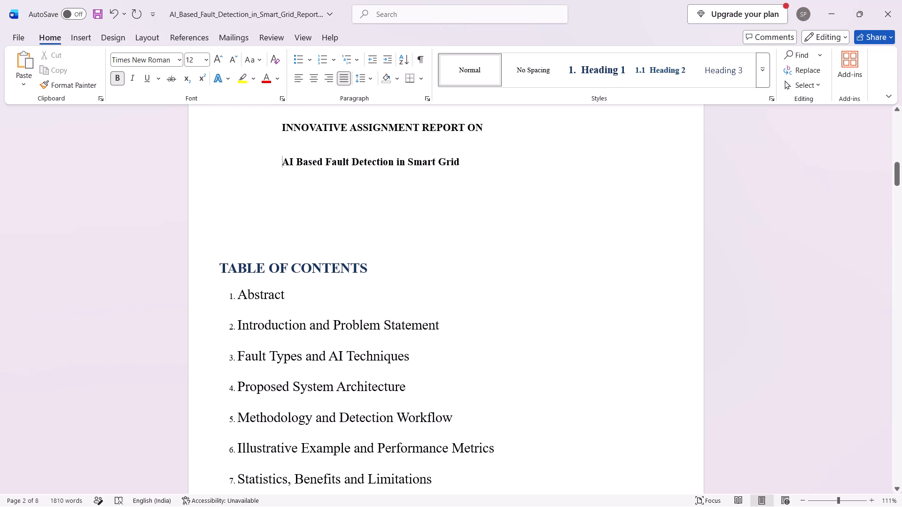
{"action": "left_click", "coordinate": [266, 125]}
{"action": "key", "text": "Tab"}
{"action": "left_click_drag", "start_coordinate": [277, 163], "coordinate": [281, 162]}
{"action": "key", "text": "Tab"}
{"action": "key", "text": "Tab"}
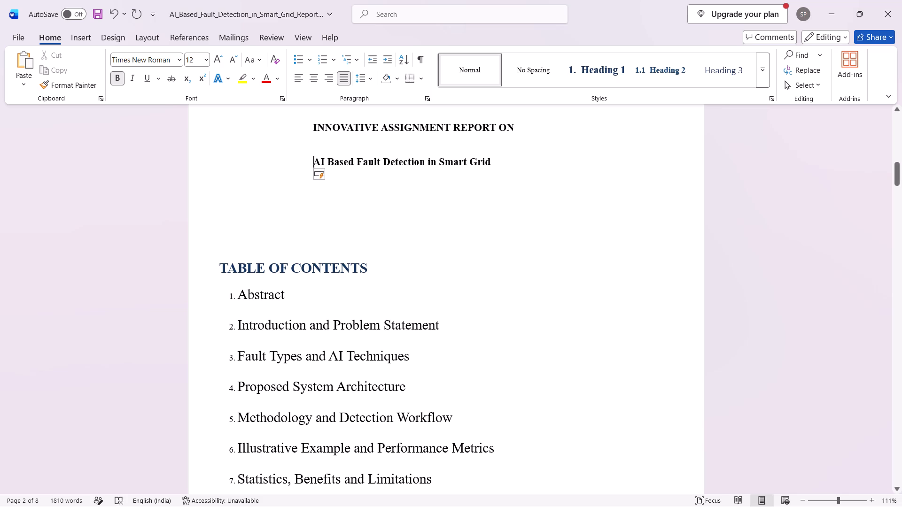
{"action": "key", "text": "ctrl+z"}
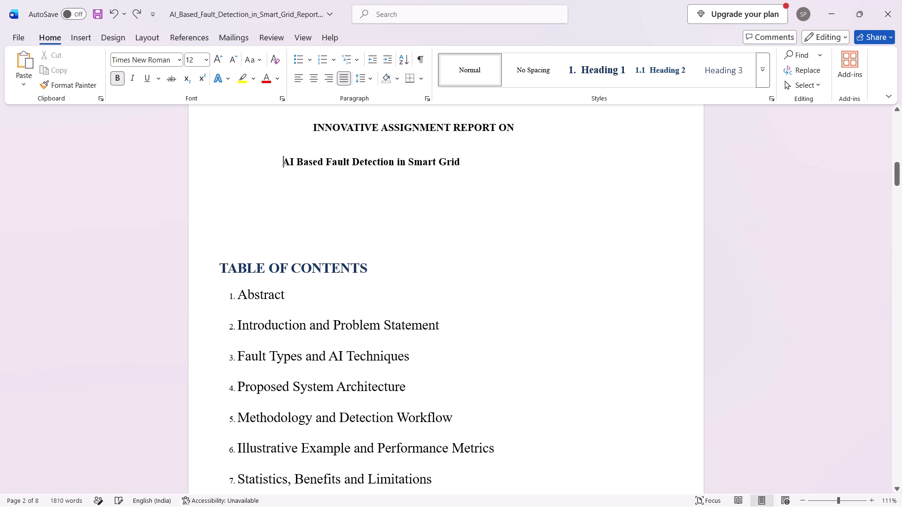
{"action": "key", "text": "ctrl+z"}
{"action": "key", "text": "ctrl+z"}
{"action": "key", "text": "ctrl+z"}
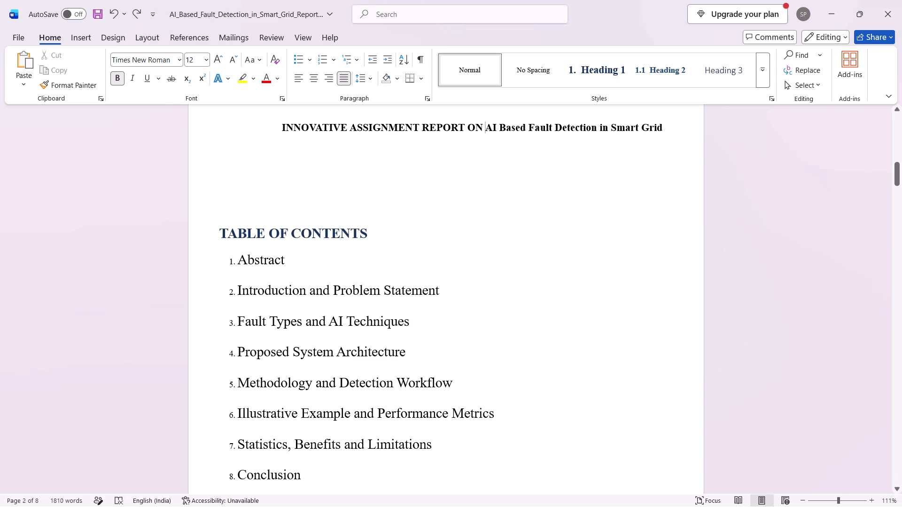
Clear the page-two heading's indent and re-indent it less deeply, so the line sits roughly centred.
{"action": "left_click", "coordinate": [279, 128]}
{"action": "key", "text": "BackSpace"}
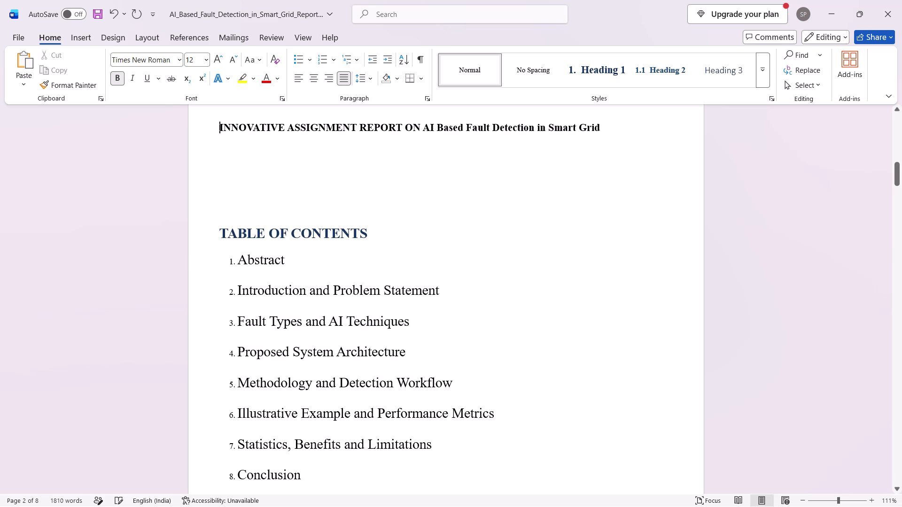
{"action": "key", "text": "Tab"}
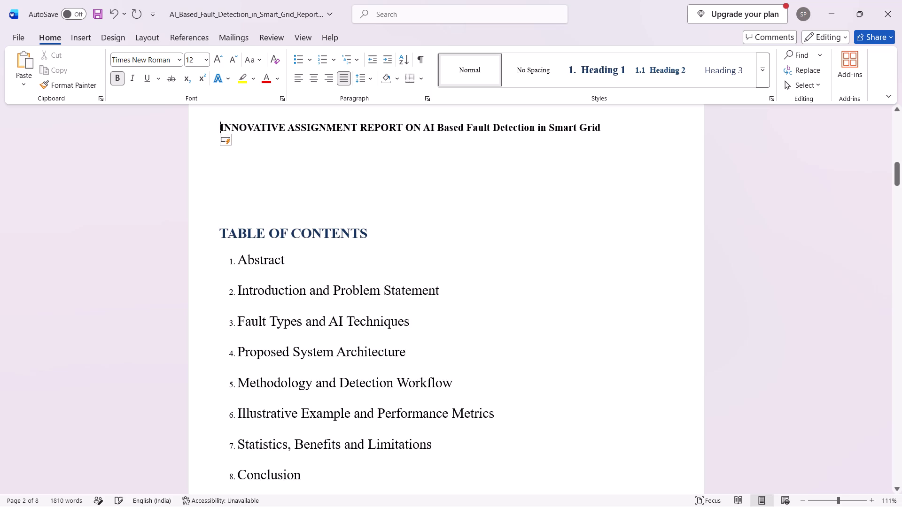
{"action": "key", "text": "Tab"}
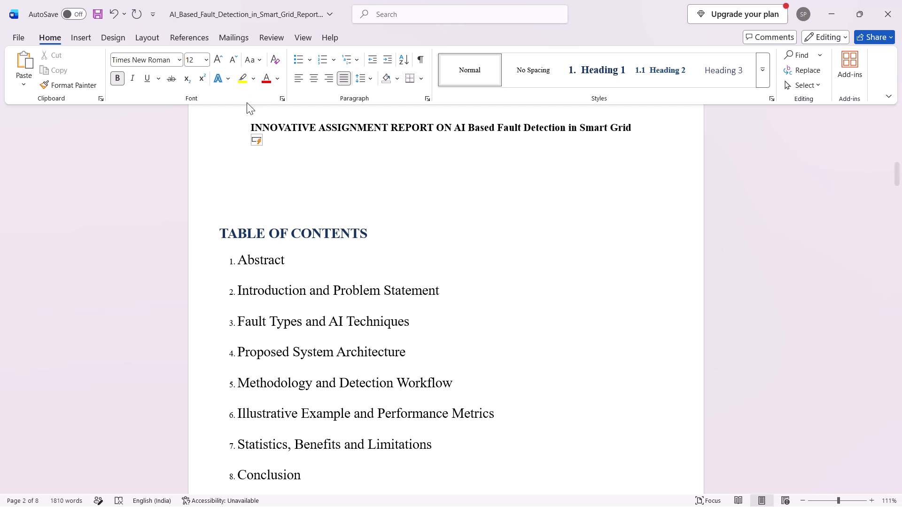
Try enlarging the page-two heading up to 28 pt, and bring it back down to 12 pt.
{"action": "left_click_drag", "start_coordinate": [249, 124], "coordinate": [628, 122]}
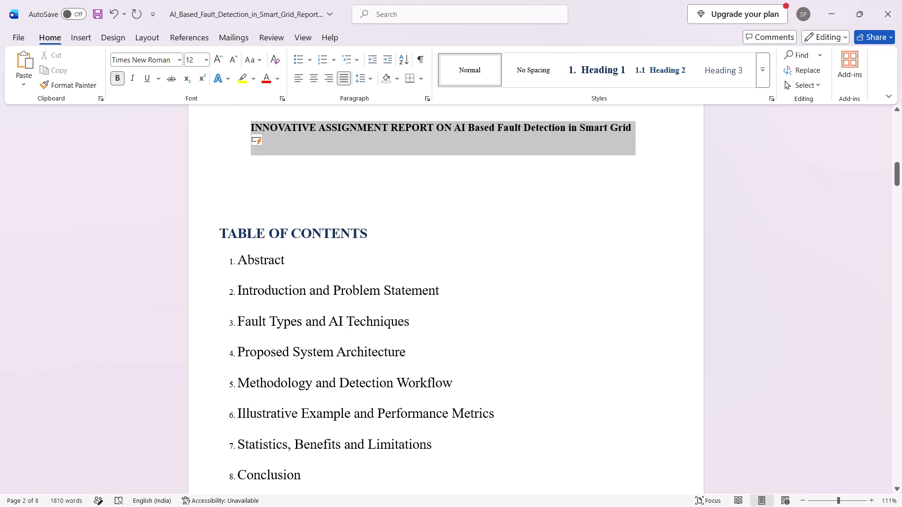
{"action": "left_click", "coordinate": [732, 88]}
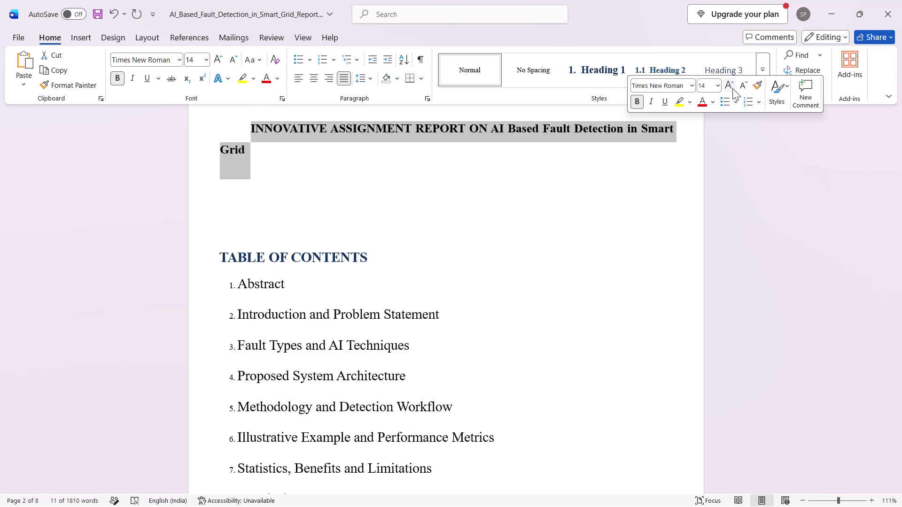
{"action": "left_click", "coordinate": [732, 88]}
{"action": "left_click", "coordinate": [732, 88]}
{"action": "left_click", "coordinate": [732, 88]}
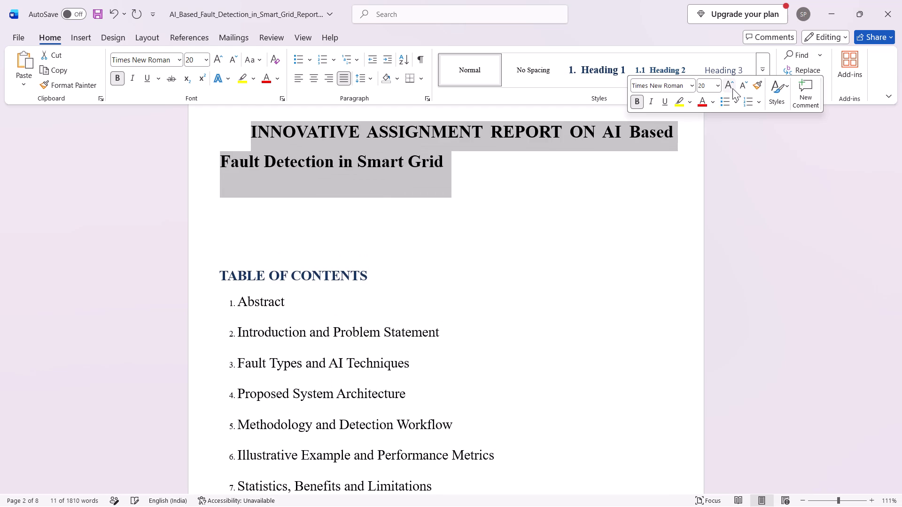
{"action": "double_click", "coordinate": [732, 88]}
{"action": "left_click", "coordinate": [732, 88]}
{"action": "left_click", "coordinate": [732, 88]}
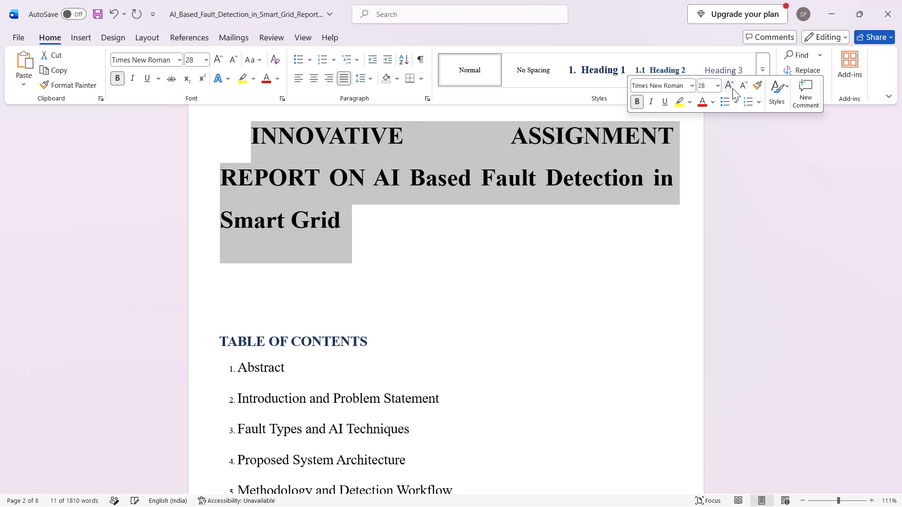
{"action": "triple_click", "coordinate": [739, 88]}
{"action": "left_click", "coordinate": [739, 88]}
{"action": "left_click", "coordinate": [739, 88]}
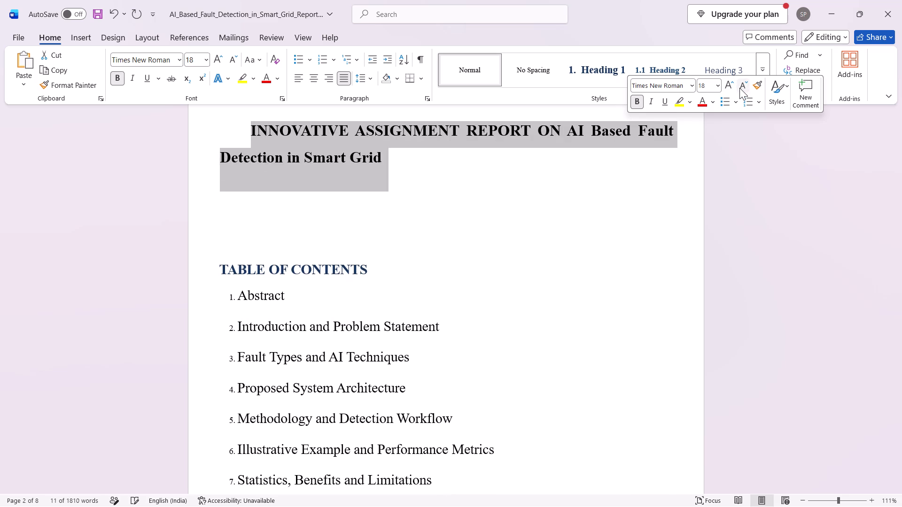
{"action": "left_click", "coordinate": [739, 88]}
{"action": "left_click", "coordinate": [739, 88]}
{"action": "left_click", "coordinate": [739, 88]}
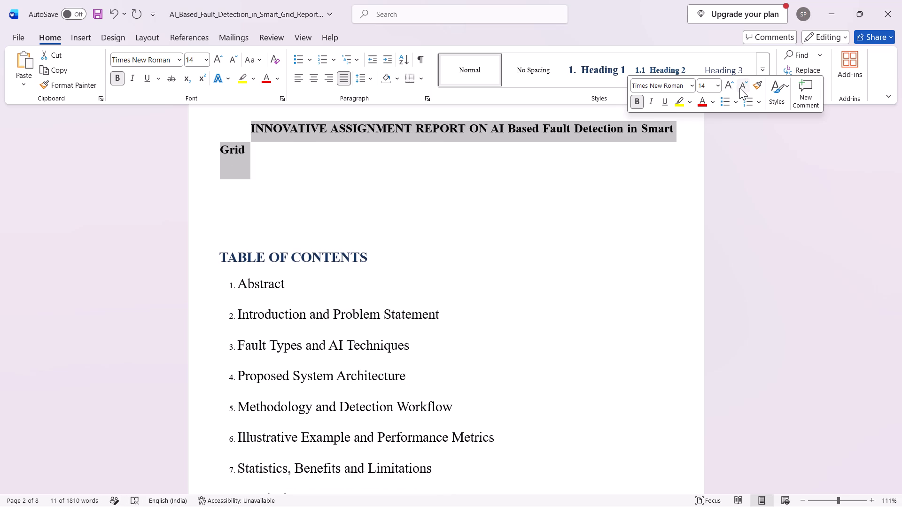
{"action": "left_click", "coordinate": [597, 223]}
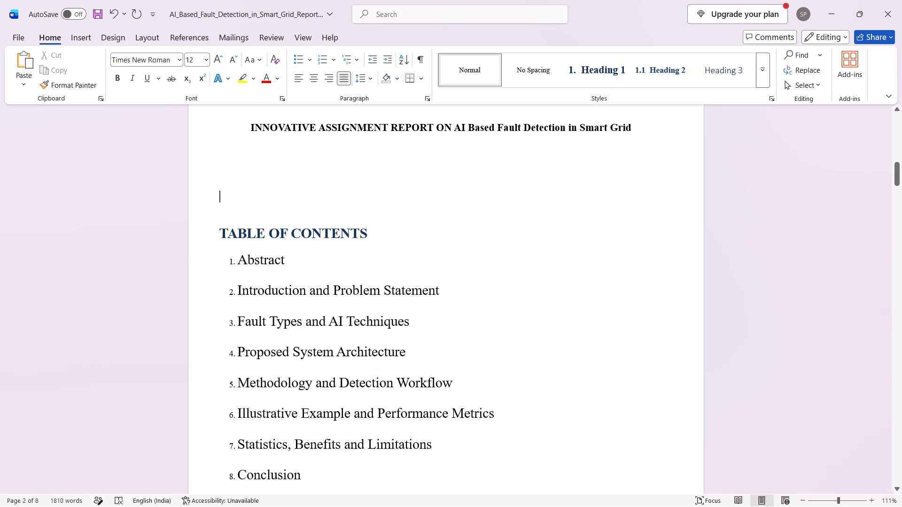
Delete the one-line report heading above the table of contents on page two.
{"action": "left_click_drag", "start_coordinate": [644, 133], "coordinate": [273, 138]}
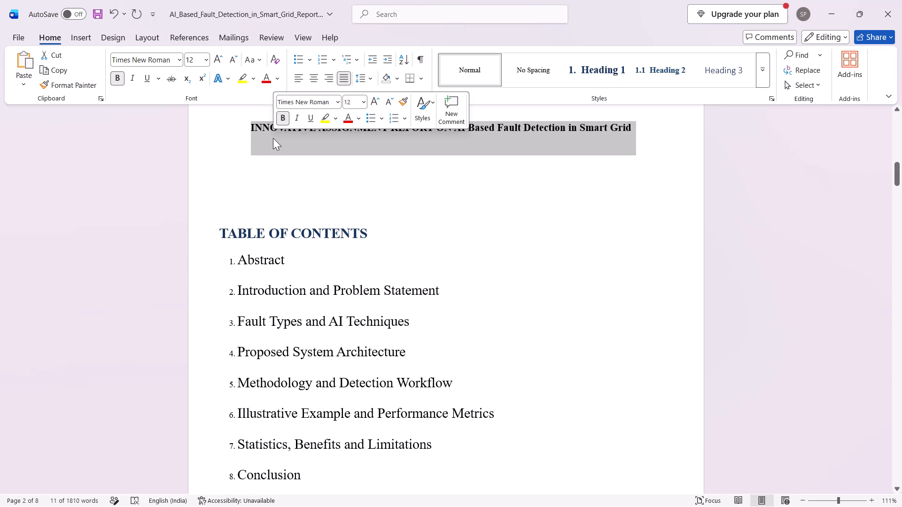
{"action": "key", "text": "BackSpace"}
{"action": "key", "text": "BackSpace"}
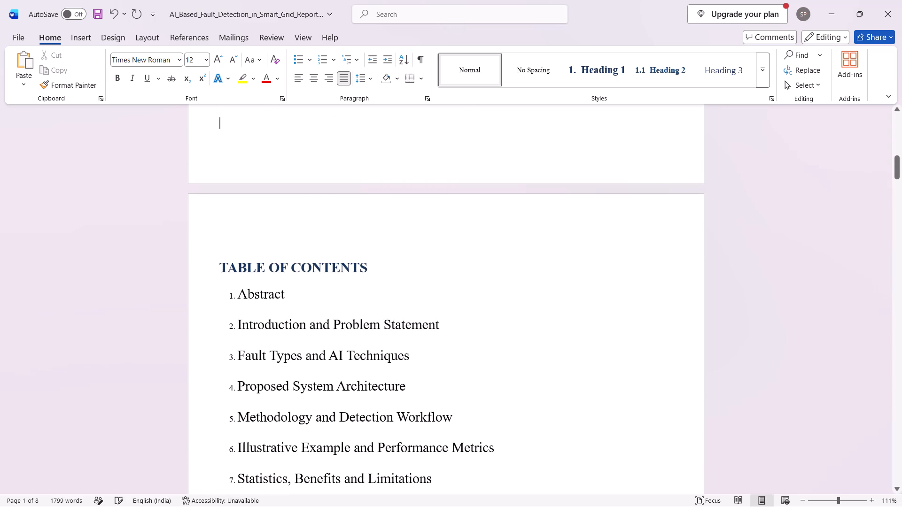
Look over the cover page, the table of contents page and the overall page layout.
{"action": "scroll", "coordinate": [289, 277], "scroll_direction": "down", "scroll_amount": 3, "text": "ctrl"}
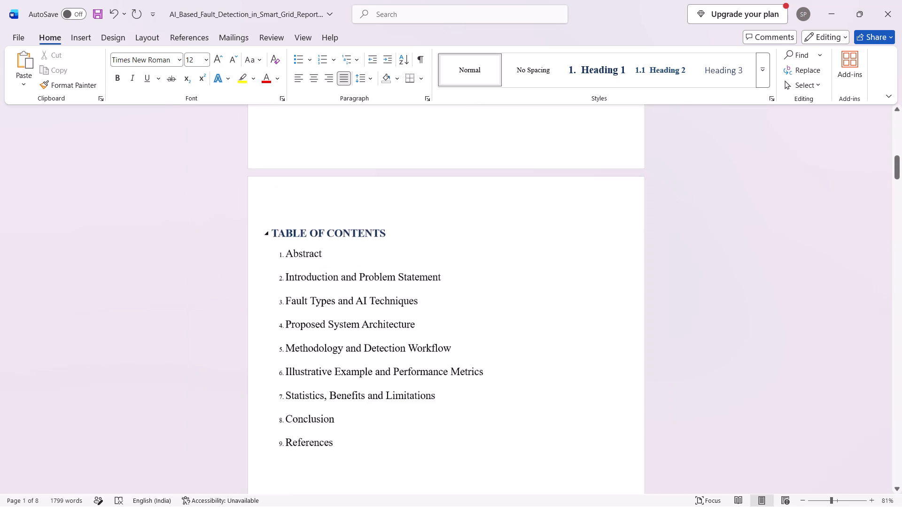
{"action": "scroll", "coordinate": [285, 423], "scroll_direction": "down", "scroll_amount": 3, "text": "ctrl"}
{"action": "scroll", "coordinate": [407, 321], "scroll_direction": "up", "scroll_amount": 4}
{"action": "scroll", "coordinate": [346, 326], "scroll_direction": "up", "scroll_amount": 5}
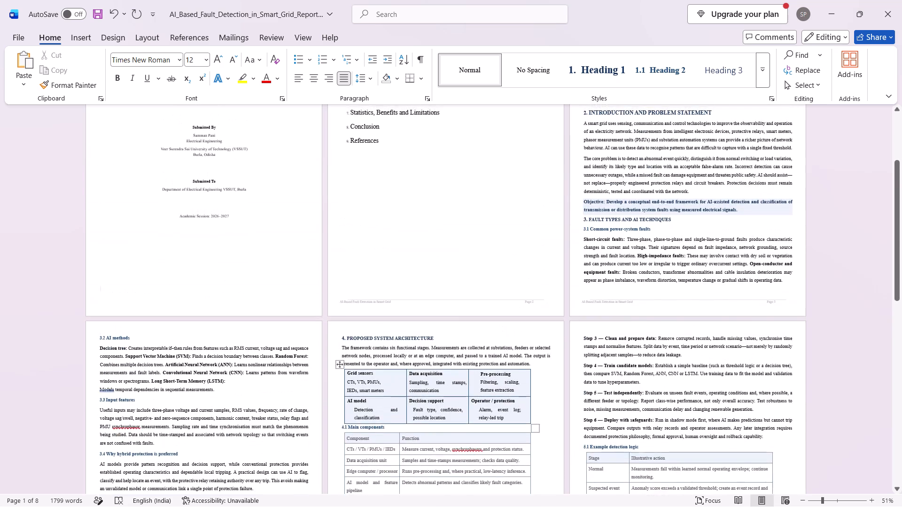
{"action": "scroll", "coordinate": [346, 298], "scroll_direction": "up", "scroll_amount": 12}
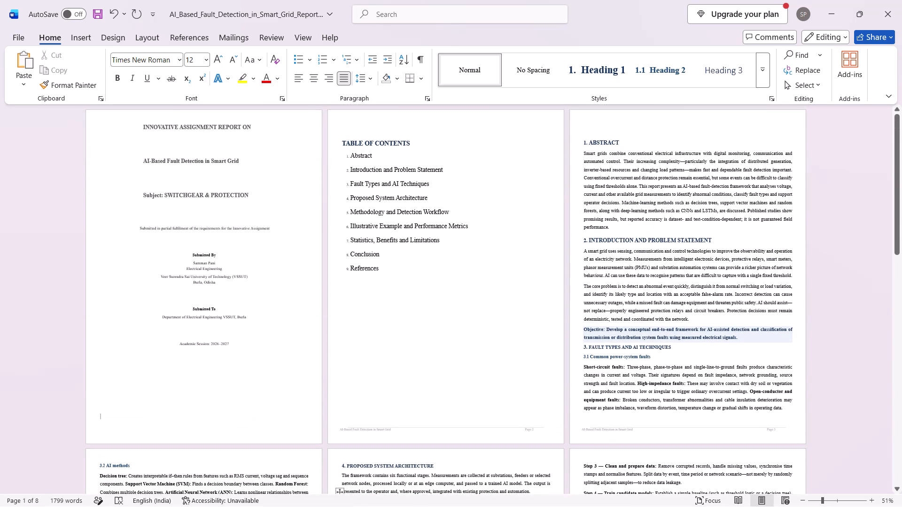
{"action": "scroll", "coordinate": [168, 172], "scroll_direction": "up", "scroll_amount": 3}
{"action": "scroll", "coordinate": [166, 174], "scroll_direction": "up", "scroll_amount": 8, "text": "ctrl"}
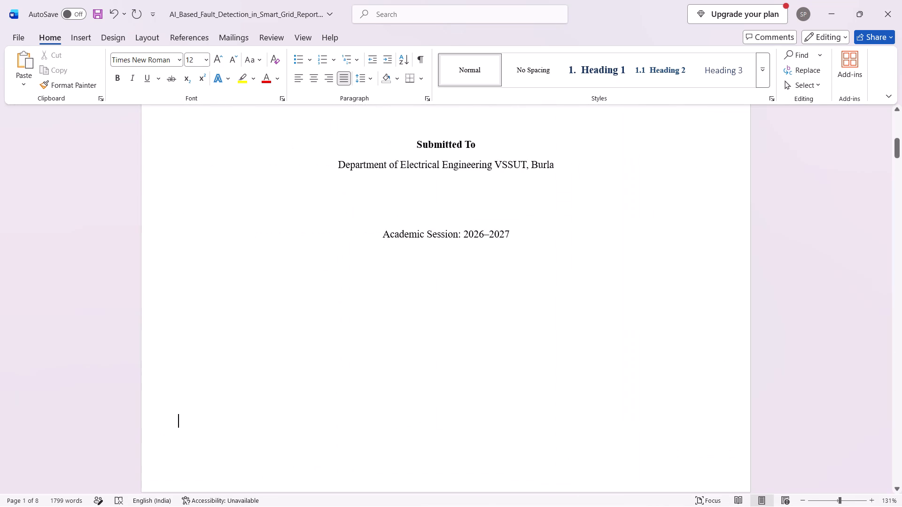
{"action": "scroll", "coordinate": [333, 303], "scroll_direction": "down", "scroll_amount": 7}
{"action": "scroll", "coordinate": [336, 301], "scroll_direction": "up", "scroll_amount": 20}
{"action": "scroll", "coordinate": [336, 301], "scroll_direction": "up", "scroll_amount": 8}
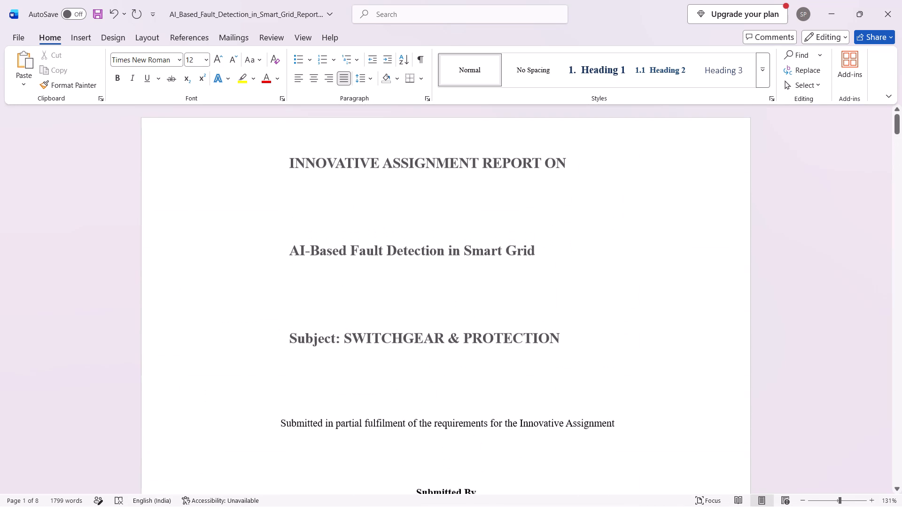
Copy the cover page text from "INNOVATIVE ASSIGNMENT REPORT ON" through the Academic Session line and paste it above the table of contents on page two.
{"action": "scroll", "coordinate": [575, 180], "scroll_direction": "up", "scroll_amount": 1}
{"action": "left_click_drag", "start_coordinate": [598, 269], "coordinate": [308, 170]}
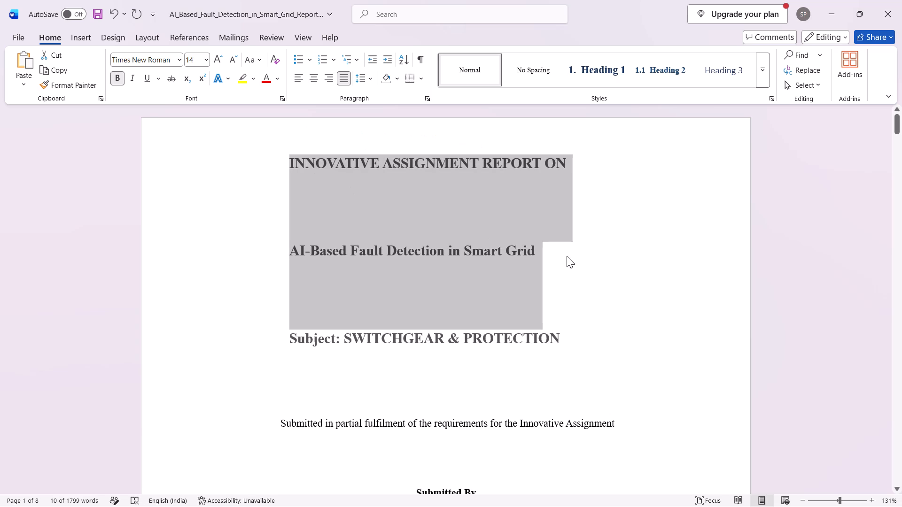
{"action": "left_click", "coordinate": [630, 354]}
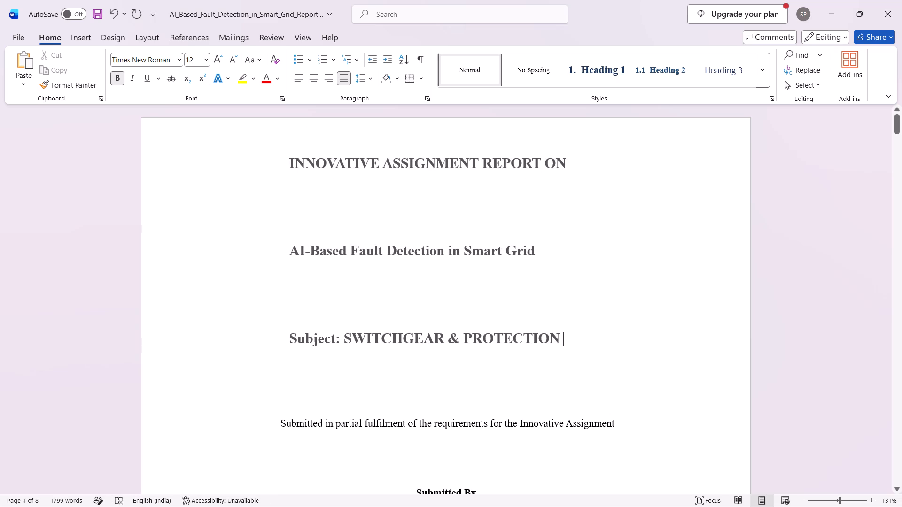
{"action": "left_click_drag", "start_coordinate": [280, 161], "coordinate": [459, 444]}
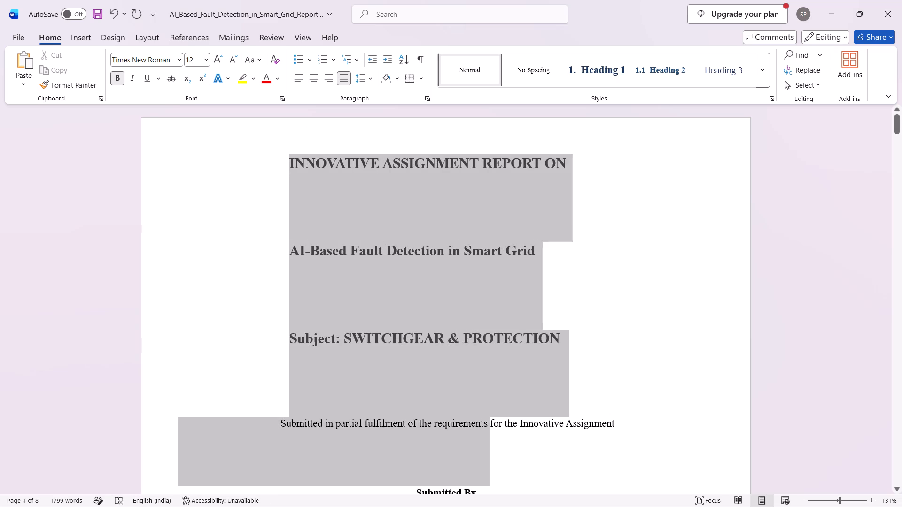
{"action": "left_click_drag", "start_coordinate": [459, 444], "coordinate": [546, 387]}
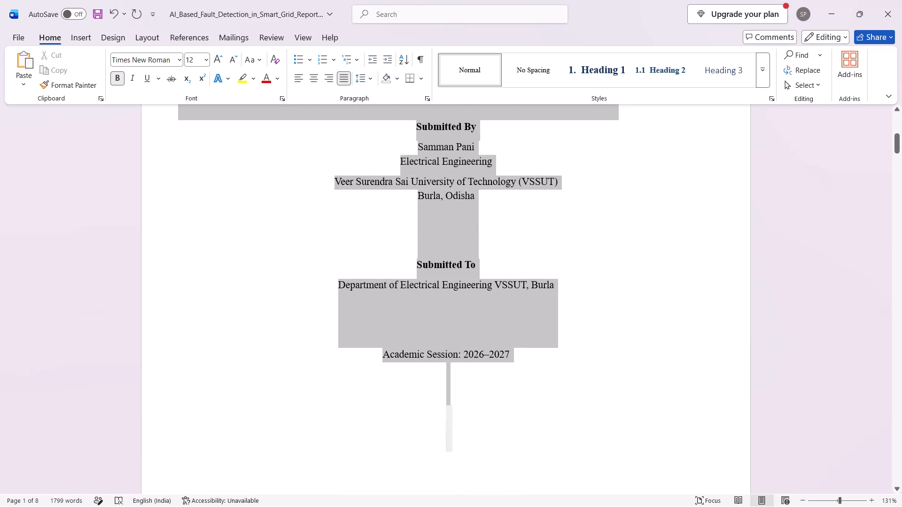
{"action": "left_click_drag", "start_coordinate": [546, 387], "coordinate": [546, 378]}
{"action": "key", "text": "ctrl+c"}
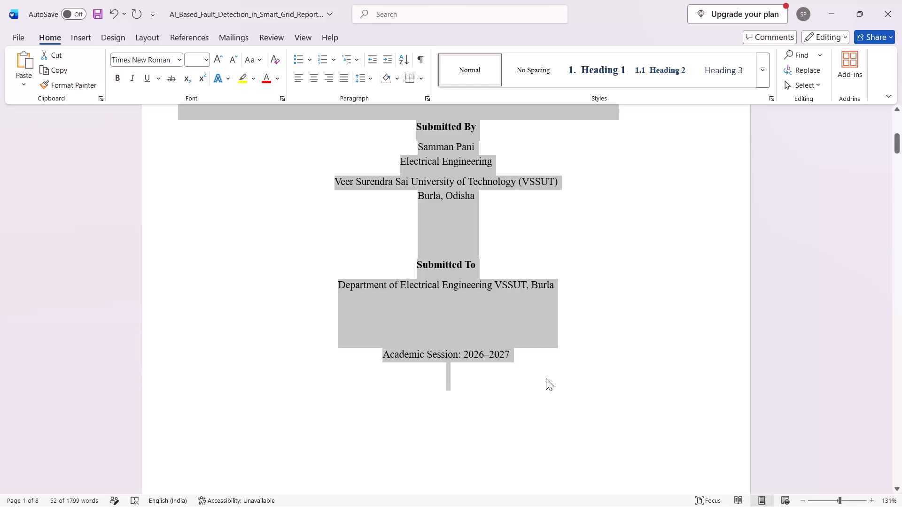
{"action": "scroll", "coordinate": [546, 378], "scroll_direction": "down", "scroll_amount": 2}
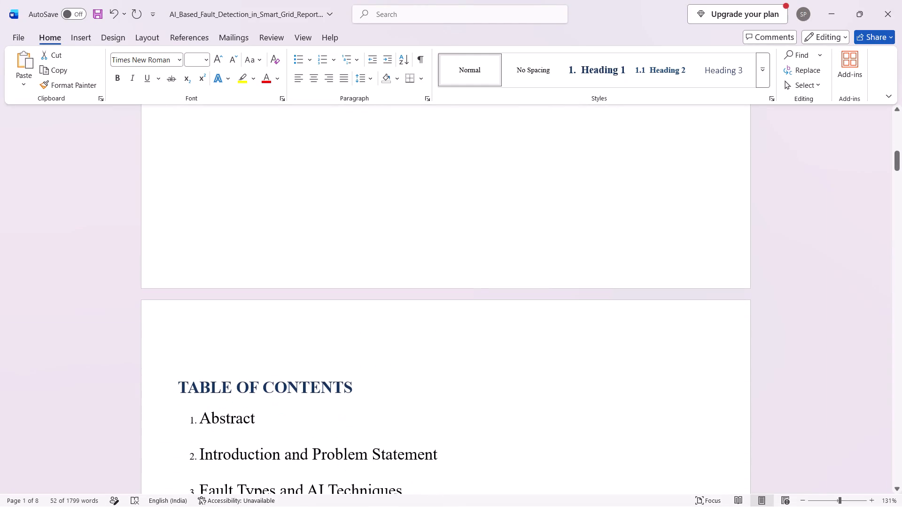
{"action": "left_click", "coordinate": [296, 330]}
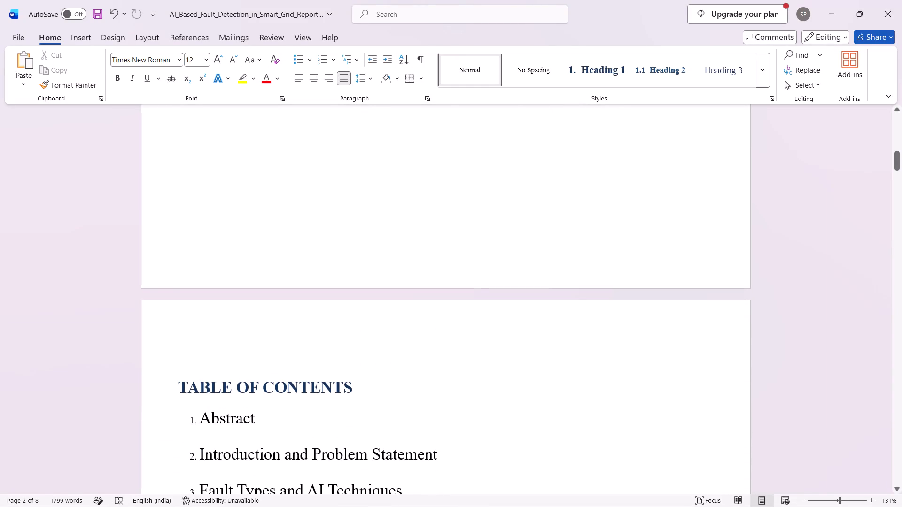
{"action": "key", "text": "Up"}
{"action": "key", "text": "Down"}
{"action": "key", "text": "ctrl+v"}
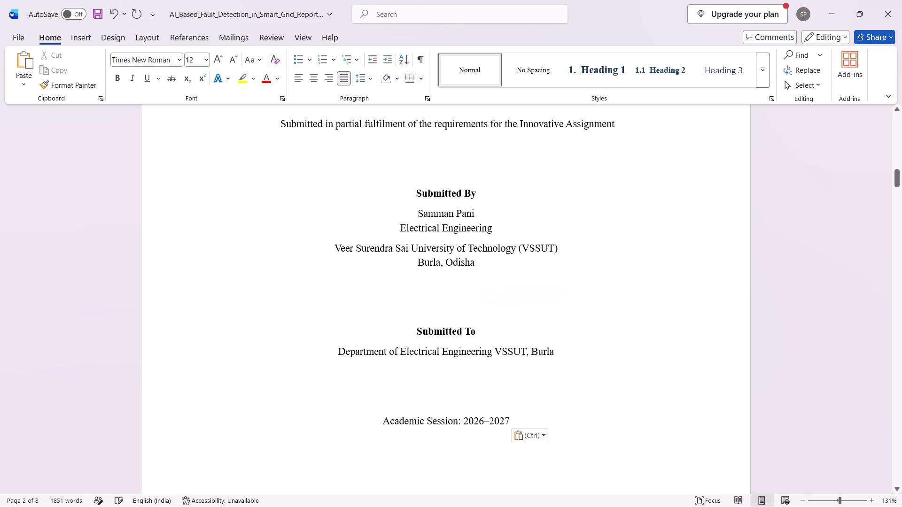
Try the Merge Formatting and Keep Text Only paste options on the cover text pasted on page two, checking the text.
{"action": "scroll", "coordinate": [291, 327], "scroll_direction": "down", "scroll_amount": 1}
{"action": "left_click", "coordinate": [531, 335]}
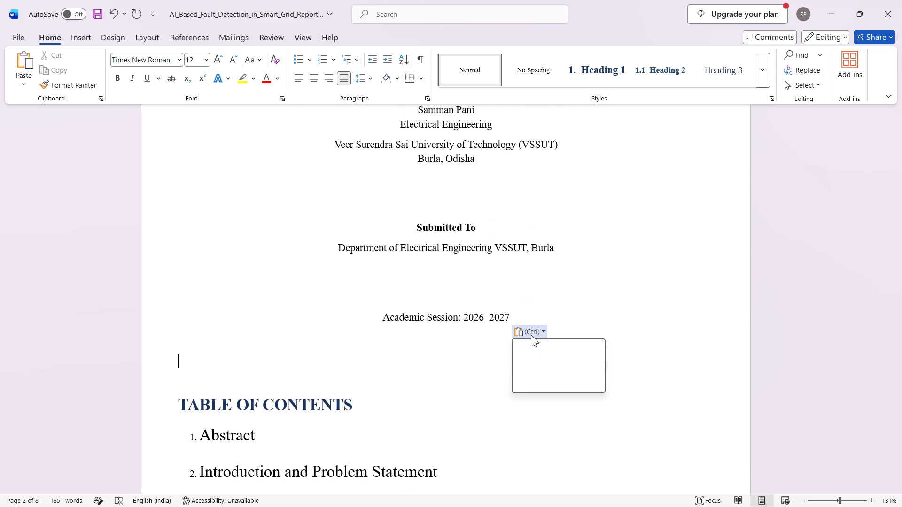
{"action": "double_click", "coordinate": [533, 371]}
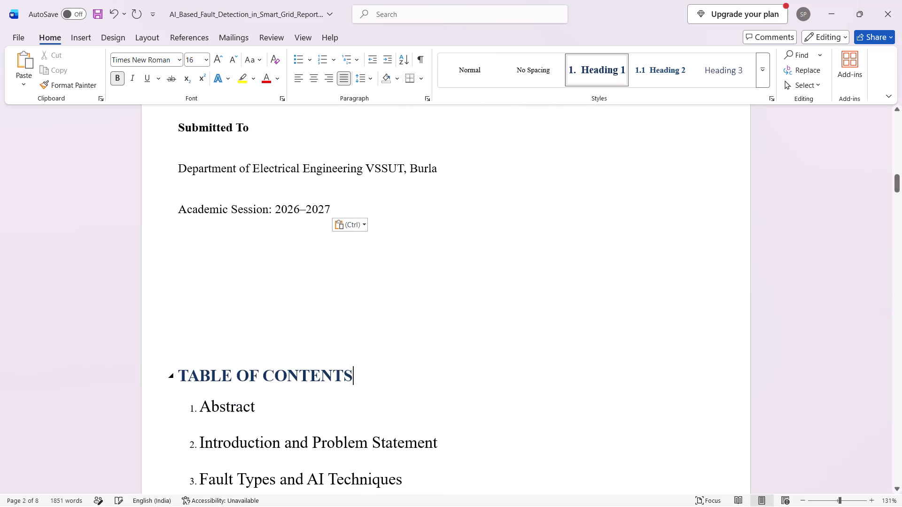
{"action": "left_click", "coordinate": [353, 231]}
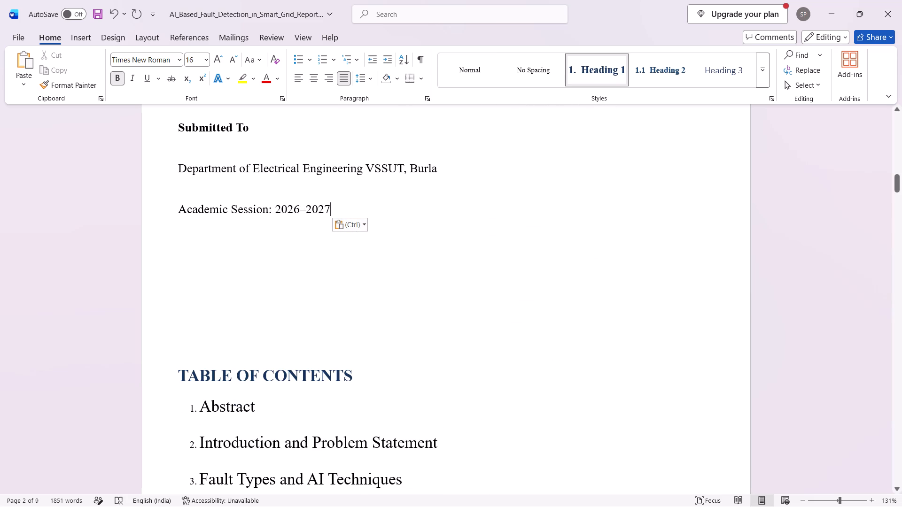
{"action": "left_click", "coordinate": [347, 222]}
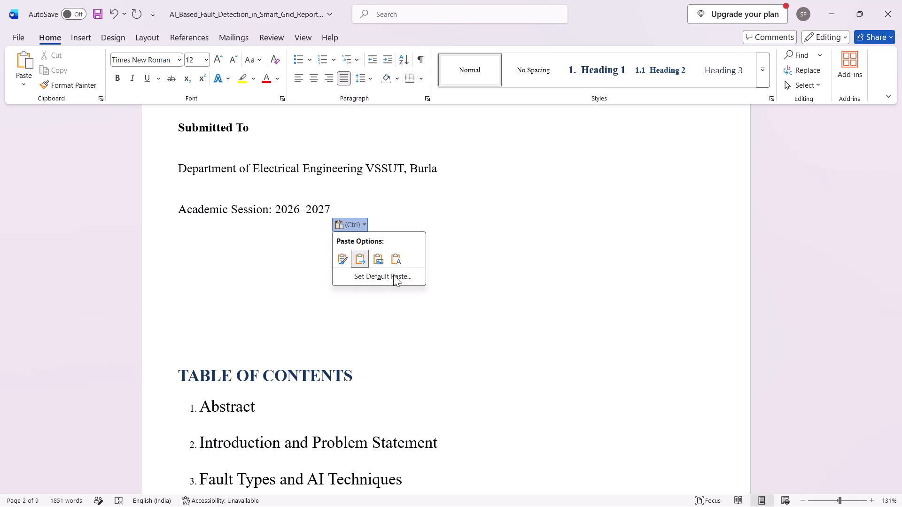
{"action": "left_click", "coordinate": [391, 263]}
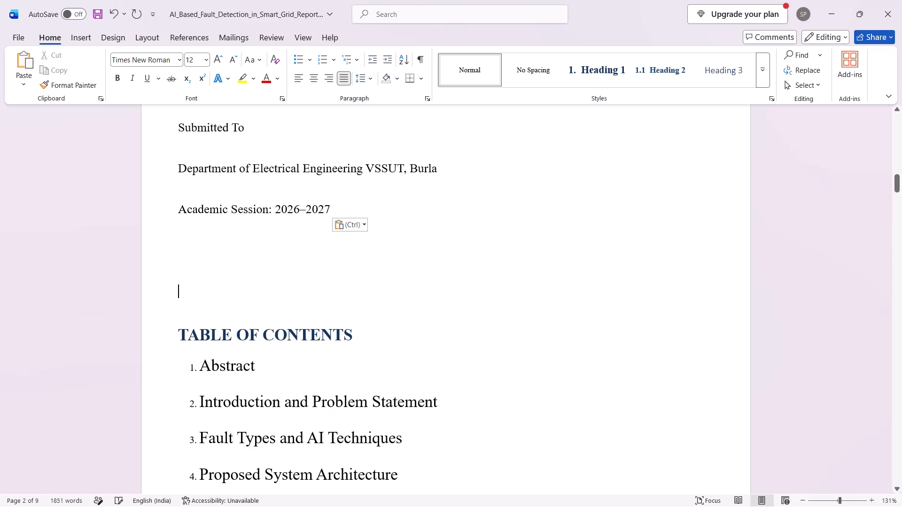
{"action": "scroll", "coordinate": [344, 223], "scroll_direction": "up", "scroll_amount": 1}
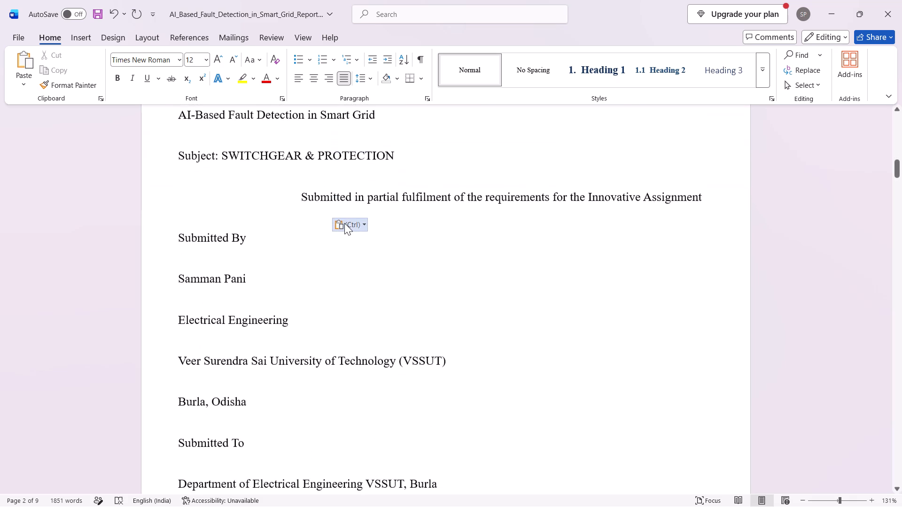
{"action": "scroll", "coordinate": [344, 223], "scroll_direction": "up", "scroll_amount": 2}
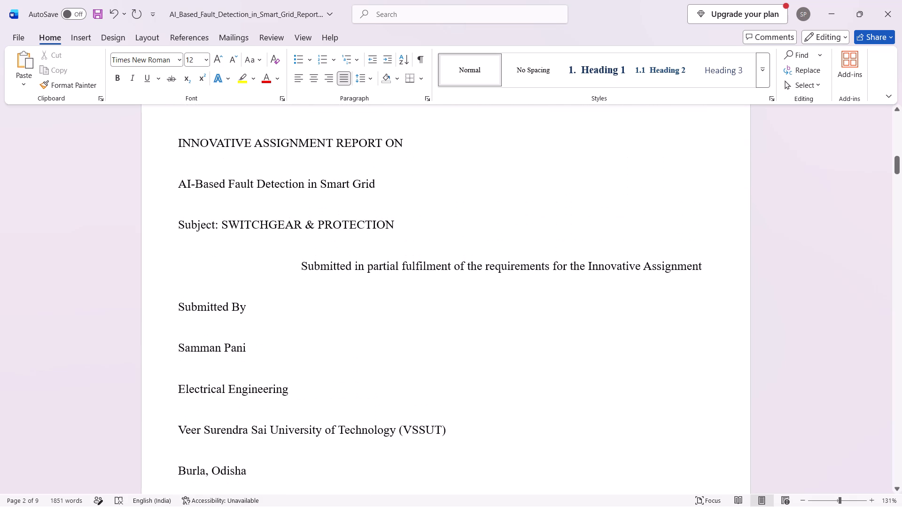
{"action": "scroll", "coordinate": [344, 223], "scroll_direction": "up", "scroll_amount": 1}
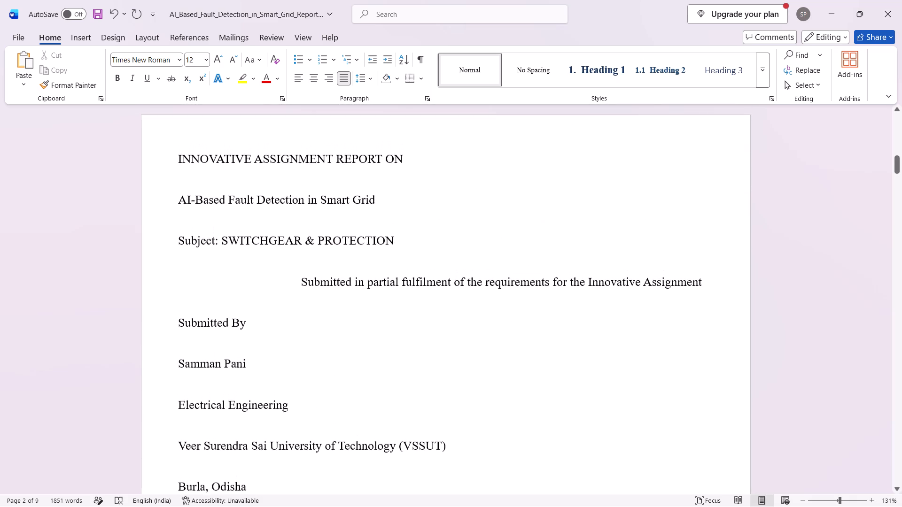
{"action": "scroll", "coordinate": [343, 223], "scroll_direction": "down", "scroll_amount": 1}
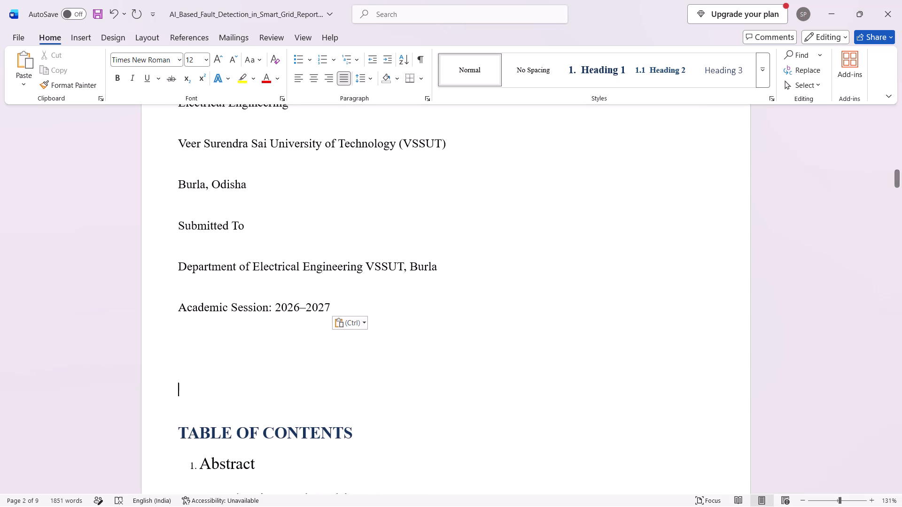
Apply the Merge Formatting paste option to the cover text pasted above the table of contents.
{"action": "left_click", "coordinate": [350, 321]}
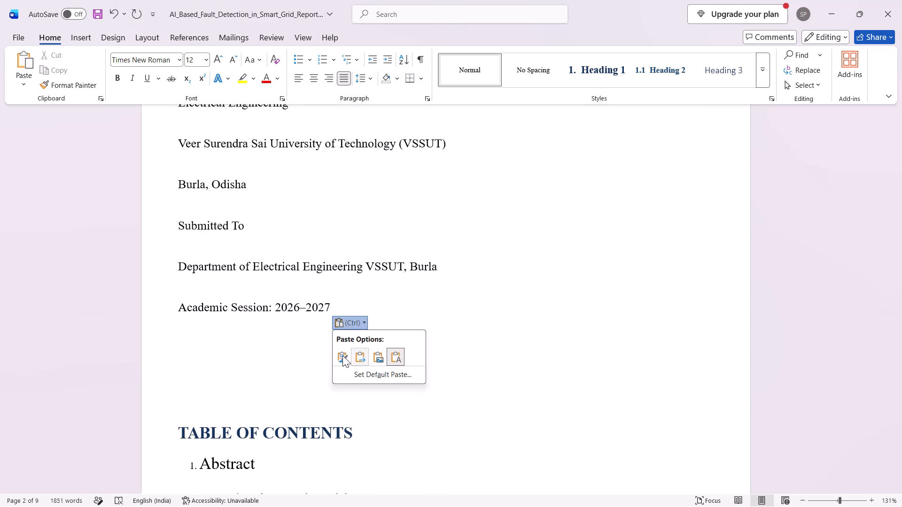
{"action": "left_click", "coordinate": [357, 357]}
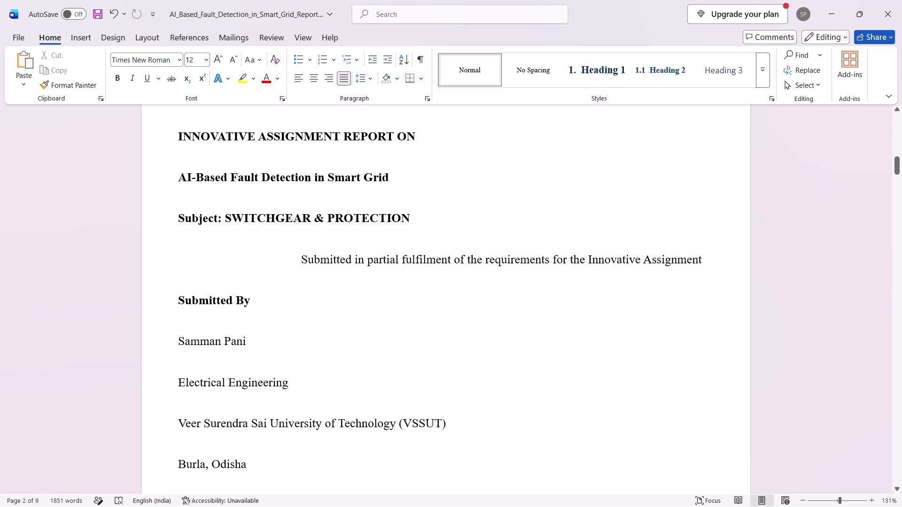
Join "AI-Based Fault Detection in Smart Grid" onto the "INNOVATIVE ASSIGNMENT REPORT ON" line on page two.
{"action": "left_click", "coordinate": [177, 169]}
{"action": "left_click_drag", "start_coordinate": [176, 180], "coordinate": [183, 181]}
{"action": "key", "text": "BackSpace"}
{"action": "key", "text": "BackSpace"}
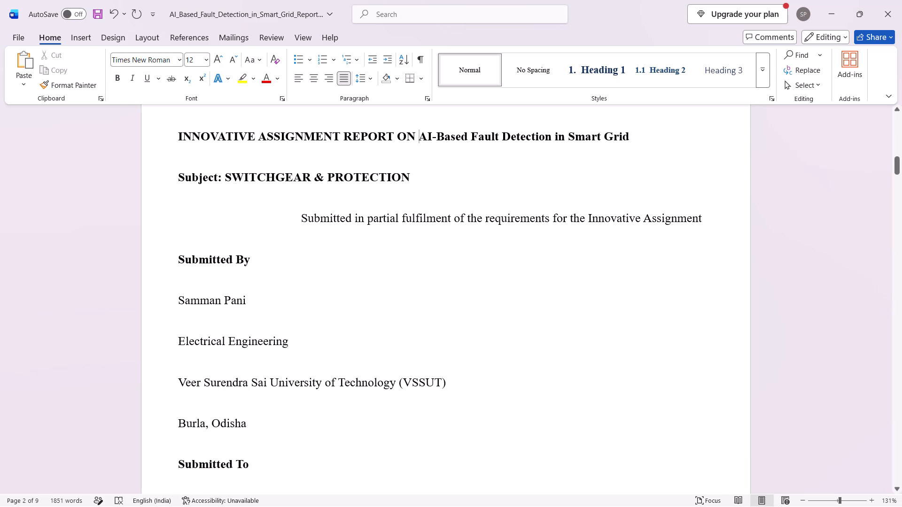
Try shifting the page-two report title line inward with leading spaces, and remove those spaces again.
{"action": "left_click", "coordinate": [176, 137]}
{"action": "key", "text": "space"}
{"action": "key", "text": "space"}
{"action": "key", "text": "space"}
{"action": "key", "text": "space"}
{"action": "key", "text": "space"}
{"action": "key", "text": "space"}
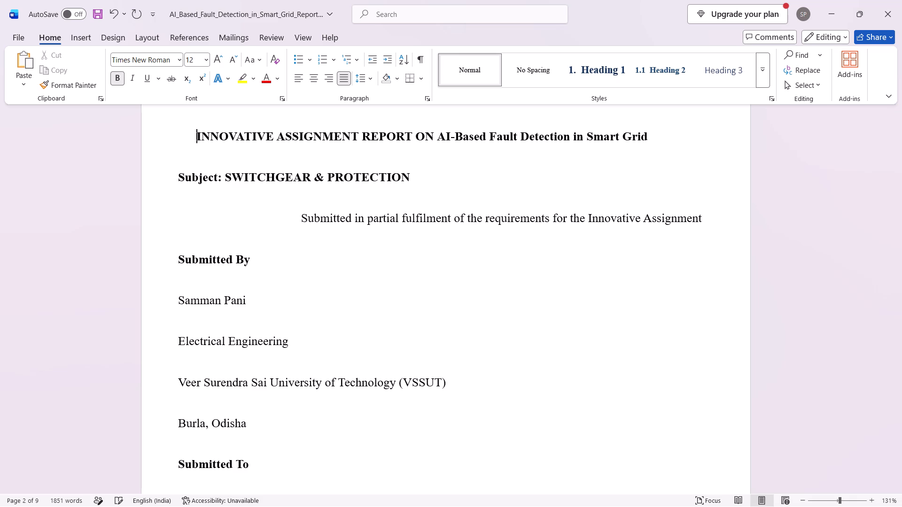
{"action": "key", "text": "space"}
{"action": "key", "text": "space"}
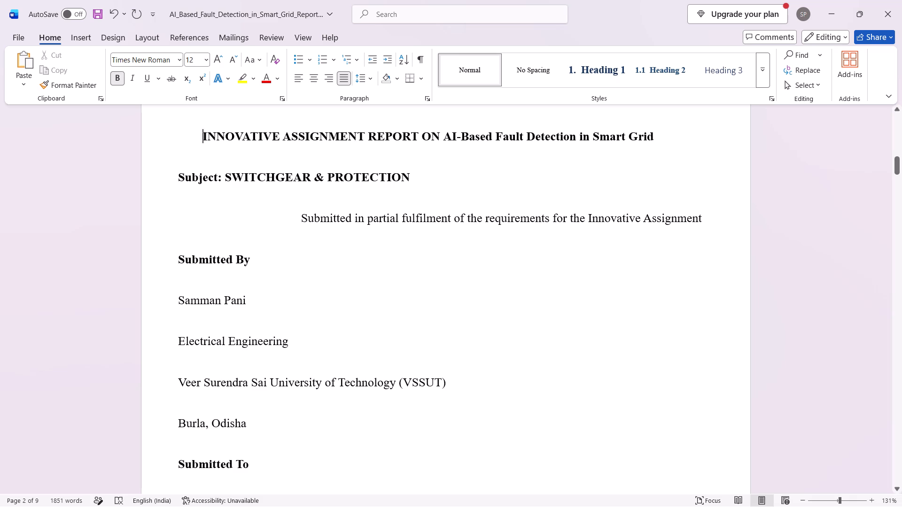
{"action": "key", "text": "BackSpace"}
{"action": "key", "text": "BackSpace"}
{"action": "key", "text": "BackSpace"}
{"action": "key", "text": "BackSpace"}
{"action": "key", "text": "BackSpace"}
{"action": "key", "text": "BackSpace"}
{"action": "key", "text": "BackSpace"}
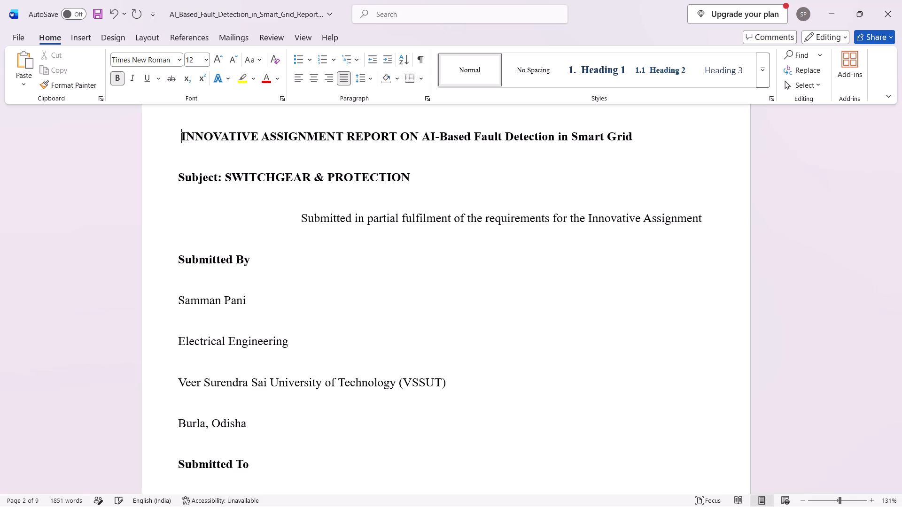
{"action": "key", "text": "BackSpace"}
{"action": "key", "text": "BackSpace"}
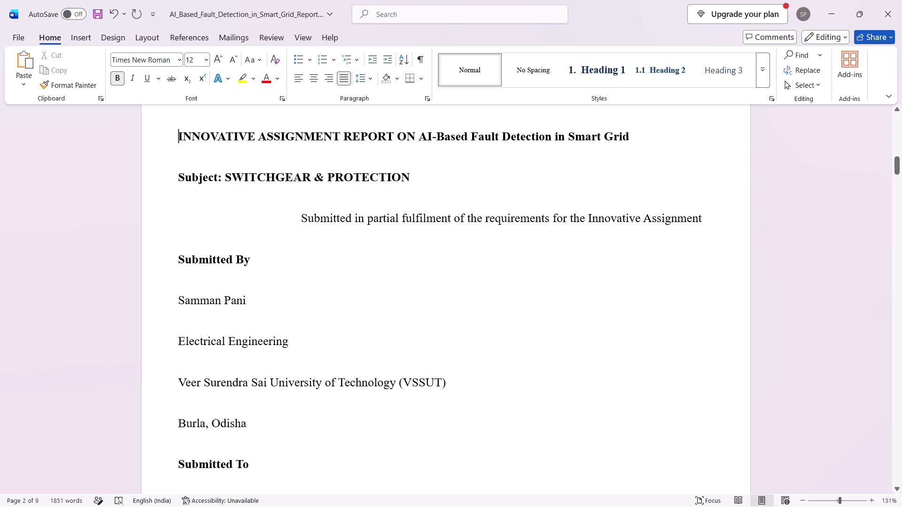
Center the report title line and the "Subject: SWITCHGEAR & PROTECTION" line on page two.
{"action": "left_click_drag", "start_coordinate": [636, 135], "coordinate": [171, 129]}
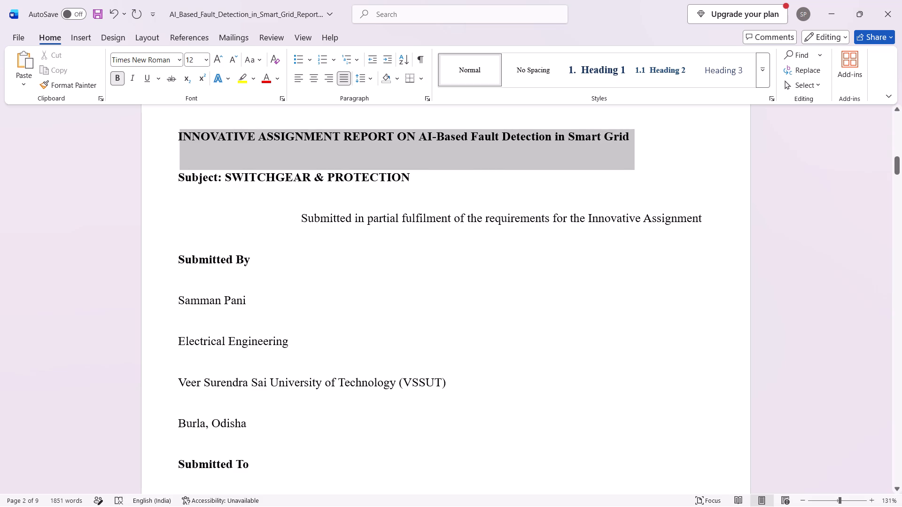
{"action": "left_click_drag", "start_coordinate": [171, 129], "coordinate": [171, 126]}
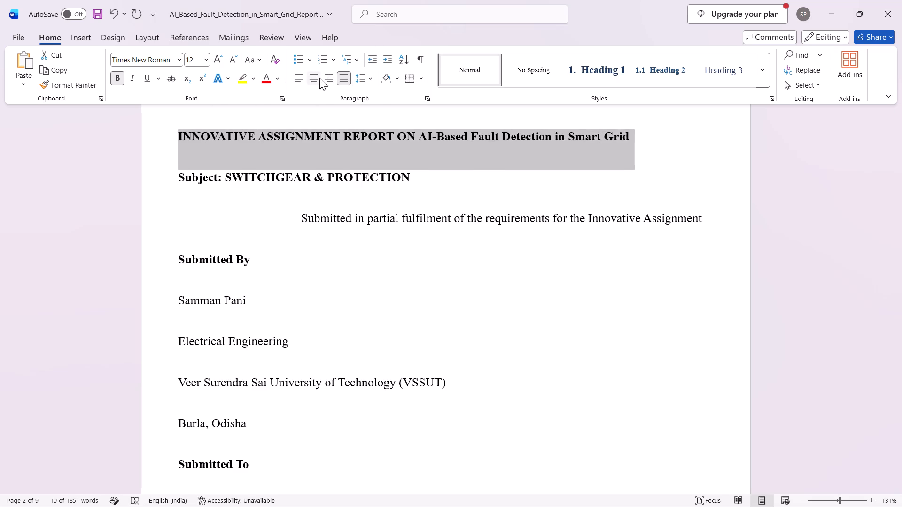
{"action": "left_click", "coordinate": [317, 79]}
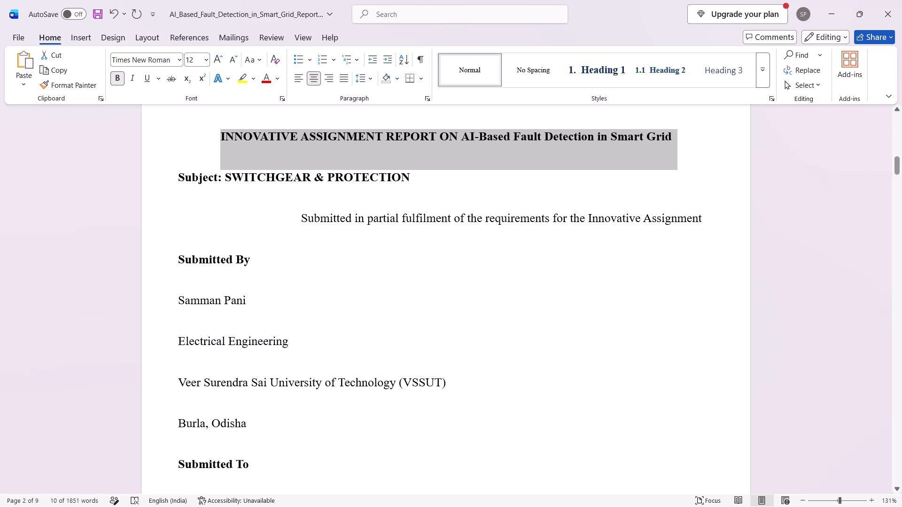
{"action": "left_click_drag", "start_coordinate": [430, 182], "coordinate": [152, 167]}
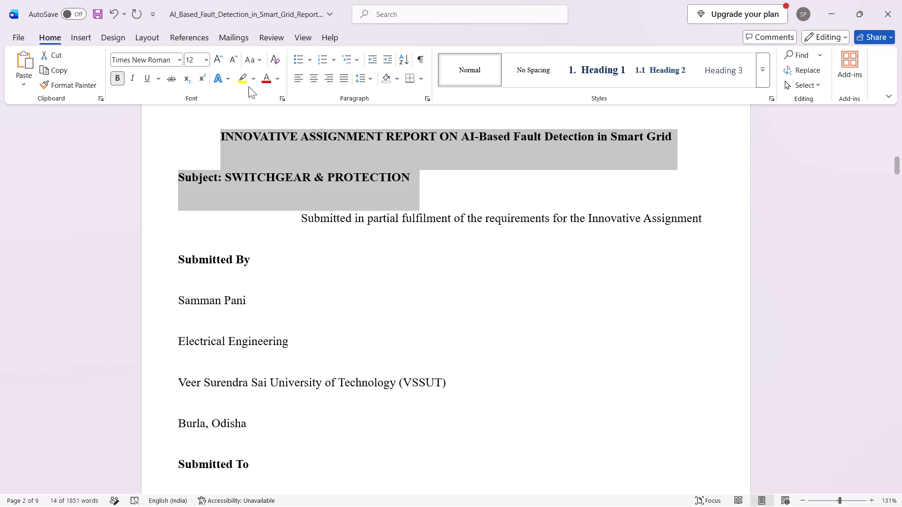
{"action": "left_click", "coordinate": [311, 75]}
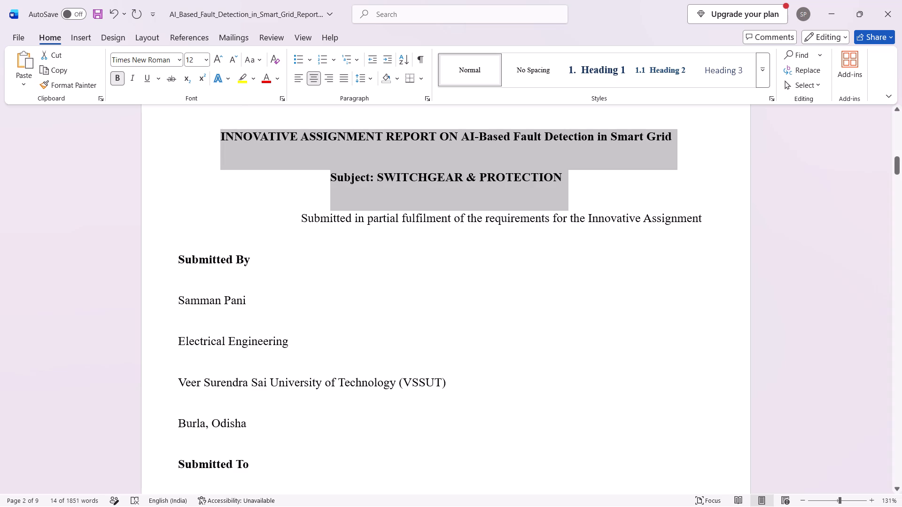
Select the whole "Submitted in partial fulfilment of the requirements for the Innovative Assignment" line on page two.
{"action": "left_click_drag", "start_coordinate": [286, 216], "coordinate": [592, 177]}
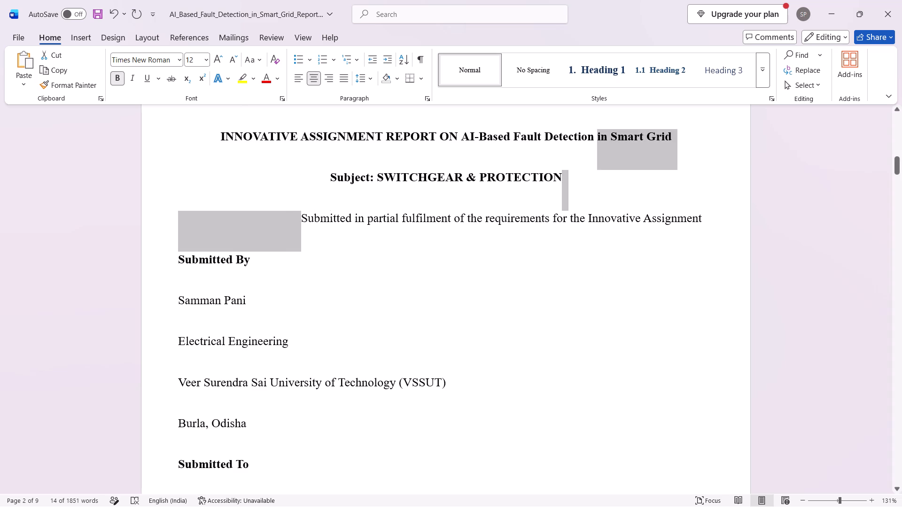
{"action": "left_click_drag", "start_coordinate": [592, 177], "coordinate": [688, 216]}
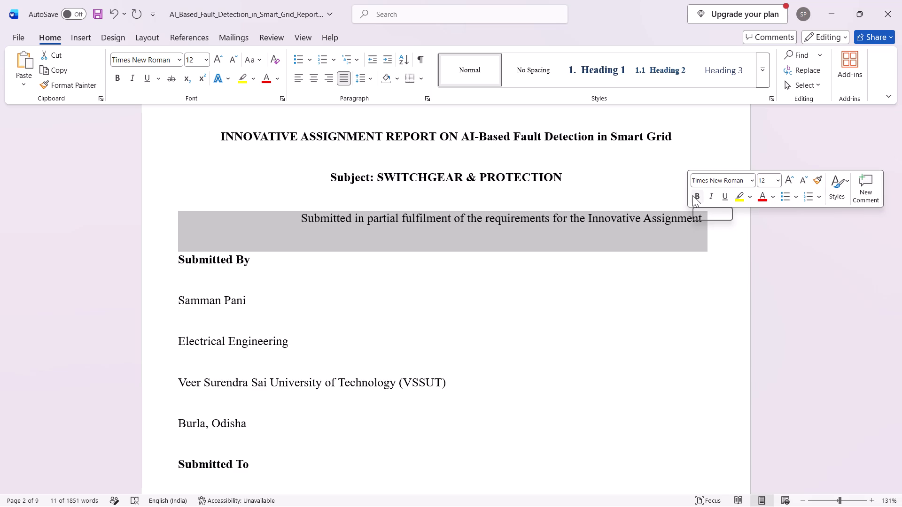
Delete the selected "Submitted in partial fulfilment" line and insert two blank lines above "Submitted By" on page two.
{"action": "key", "text": "BackSpace"}
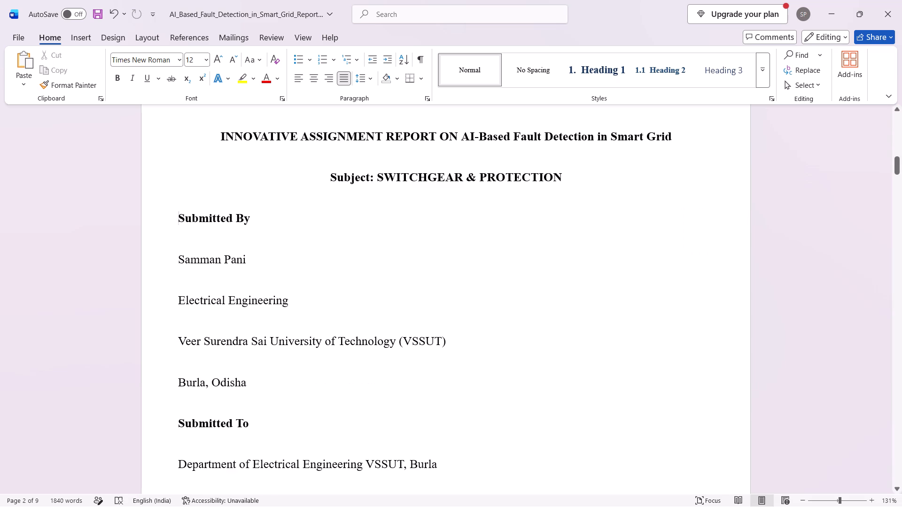
{"action": "key", "text": "Return"}
{"action": "key", "text": "Return"}
Center the page-two block running from "Submitted By" through the "Academic Session: 2026–2027" line.
{"action": "scroll", "coordinate": [547, 243], "scroll_direction": "left", "scroll_amount": 1}
{"action": "scroll", "coordinate": [302, 277], "scroll_direction": "down", "scroll_amount": 1}
{"action": "scroll", "coordinate": [302, 277], "scroll_direction": "left", "scroll_amount": 1}
{"action": "scroll", "coordinate": [301, 279], "scroll_direction": "down", "scroll_amount": 1}
{"action": "scroll", "coordinate": [301, 279], "scroll_direction": "up", "scroll_amount": 3}
{"action": "scroll", "coordinate": [247, 228], "scroll_direction": "up", "scroll_amount": 2}
{"action": "left_click_drag", "start_coordinate": [179, 230], "coordinate": [577, 492]}
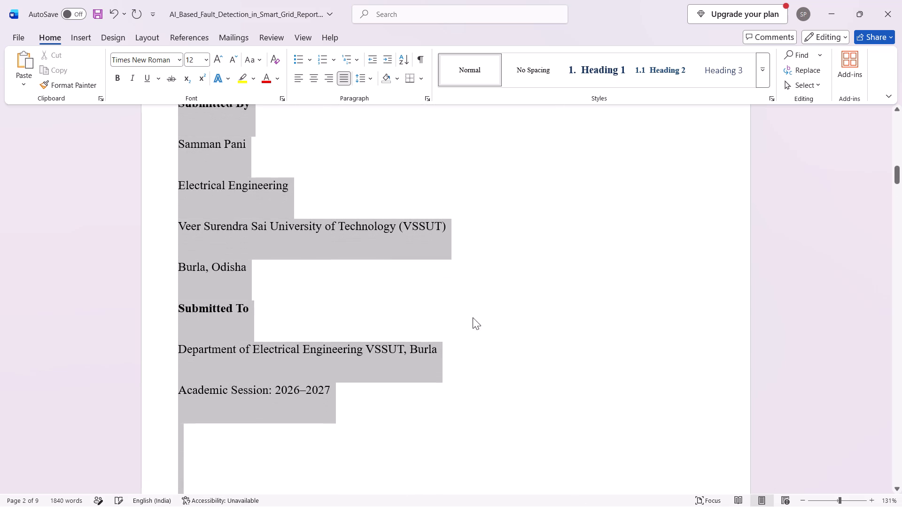
{"action": "left_click", "coordinate": [316, 73]}
{"action": "left_click", "coordinate": [589, 244]}
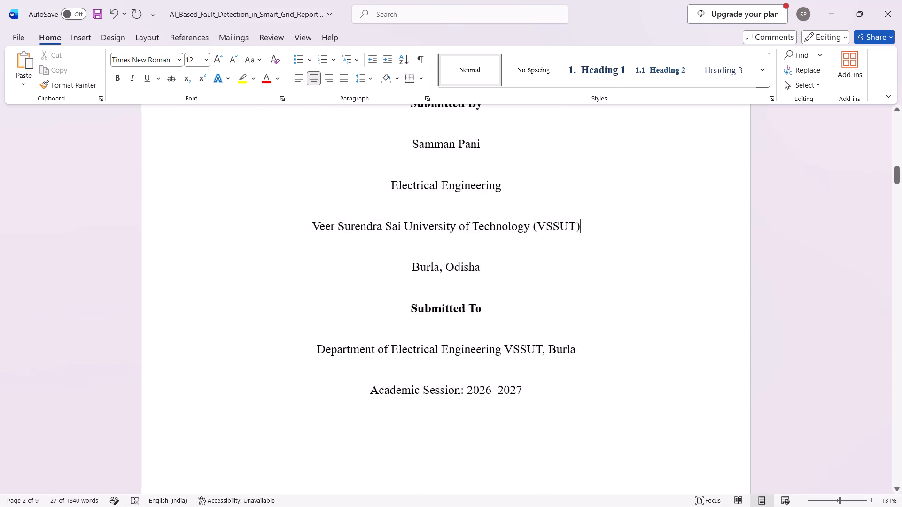
Check the layout of page two from the submission details down to the table of contents.
{"action": "scroll", "coordinate": [608, 263], "scroll_direction": "down", "scroll_amount": 4}
{"action": "scroll", "coordinate": [608, 262], "scroll_direction": "up", "scroll_amount": 10}
{"action": "scroll", "coordinate": [607, 262], "scroll_direction": "down", "scroll_amount": 2}
{"action": "scroll", "coordinate": [607, 262], "scroll_direction": "up", "scroll_amount": 4}
{"action": "scroll", "coordinate": [607, 262], "scroll_direction": "down", "scroll_amount": 13}
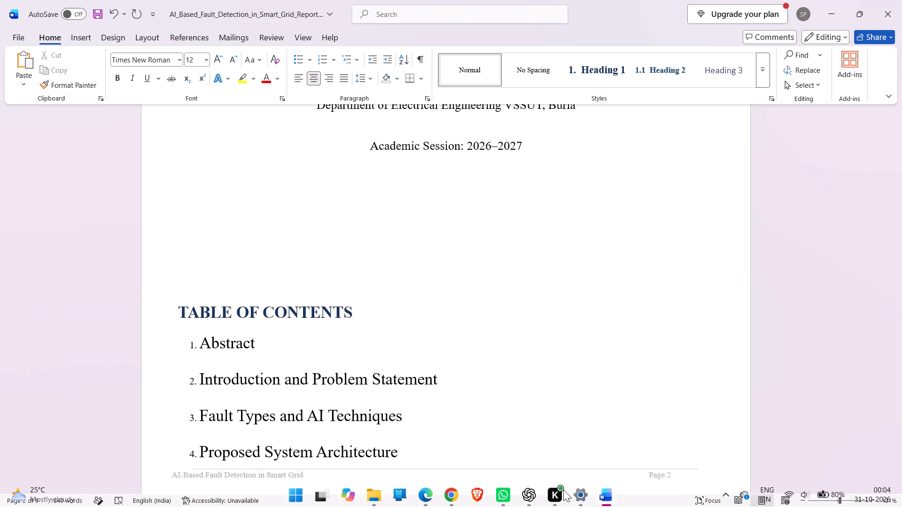
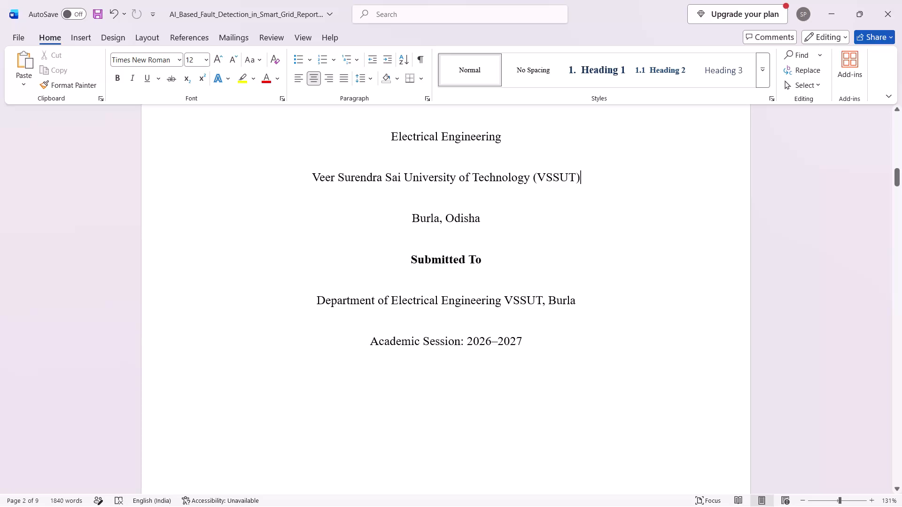
Paste the copied supervisor details on a new line below "Submitted To" on page two, and delete the duplicate "Submitted To" from the pasted text.
{"action": "key", "text": "Return"}
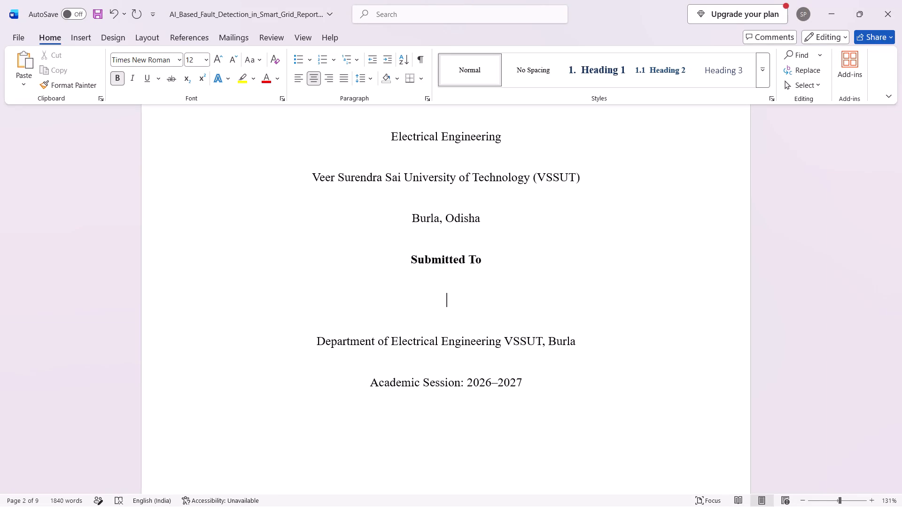
{"action": "key", "text": "ctrl+v"}
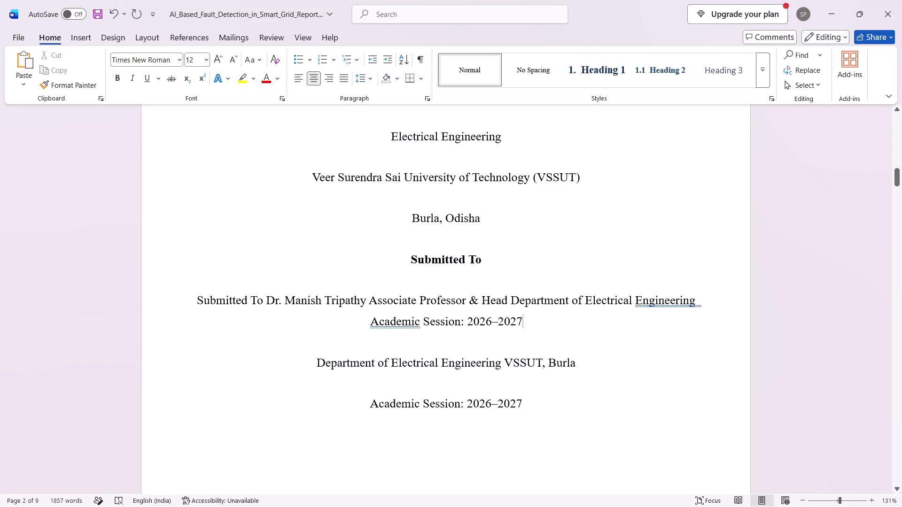
{"action": "left_click_drag", "start_coordinate": [262, 299], "coordinate": [207, 304]}
{"action": "key", "text": "BackSpace"}
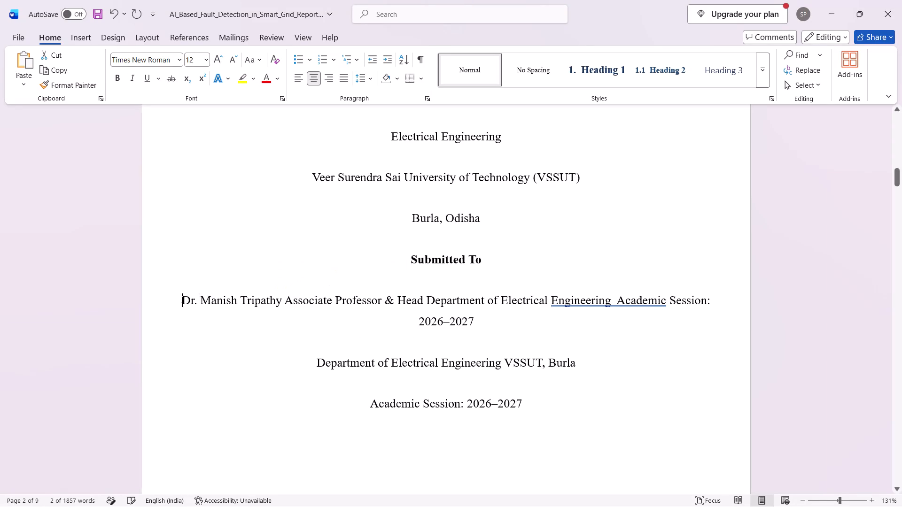
Split the pasted details into separate lines for the supervisor's name, "Associate Professor & Head Department of Electrical Engineering" and "Academic Session: 2026–2027".
{"action": "left_click", "coordinate": [280, 298]}
{"action": "key", "text": "Return"}
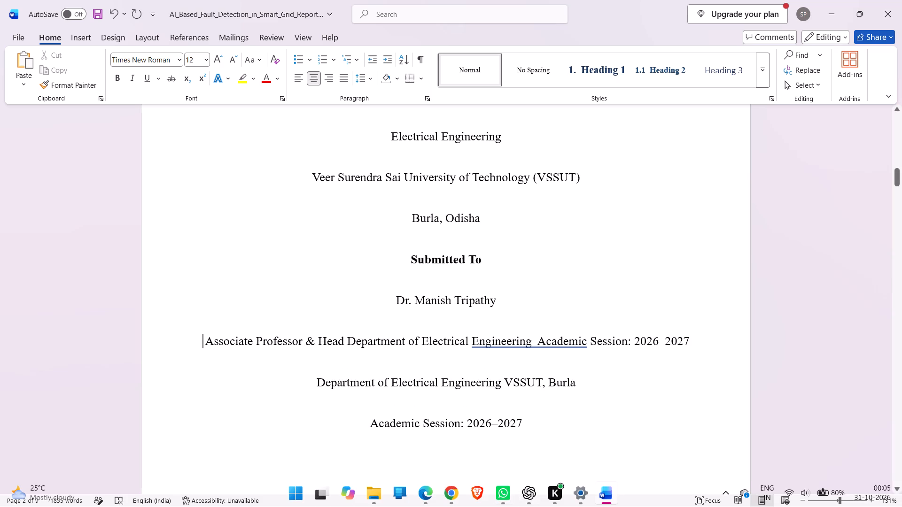
{"action": "left_click", "coordinate": [532, 342]}
{"action": "key", "text": "Return"}
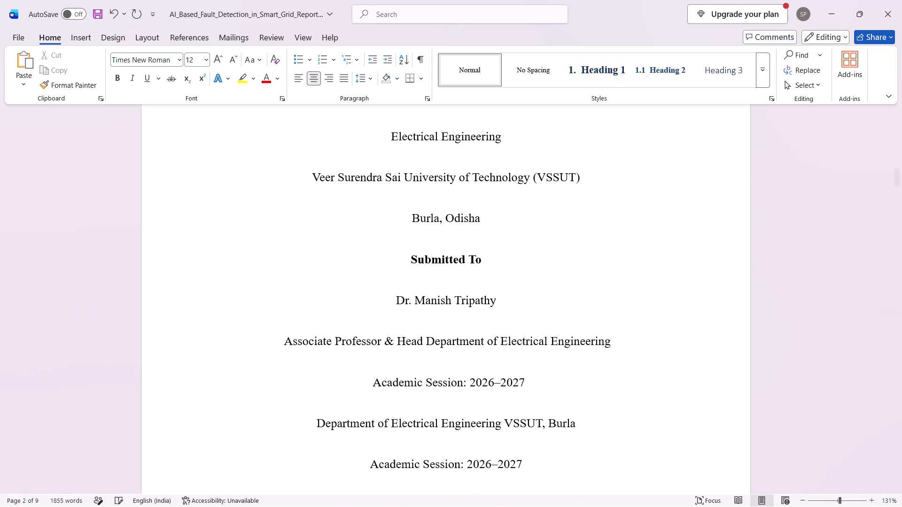
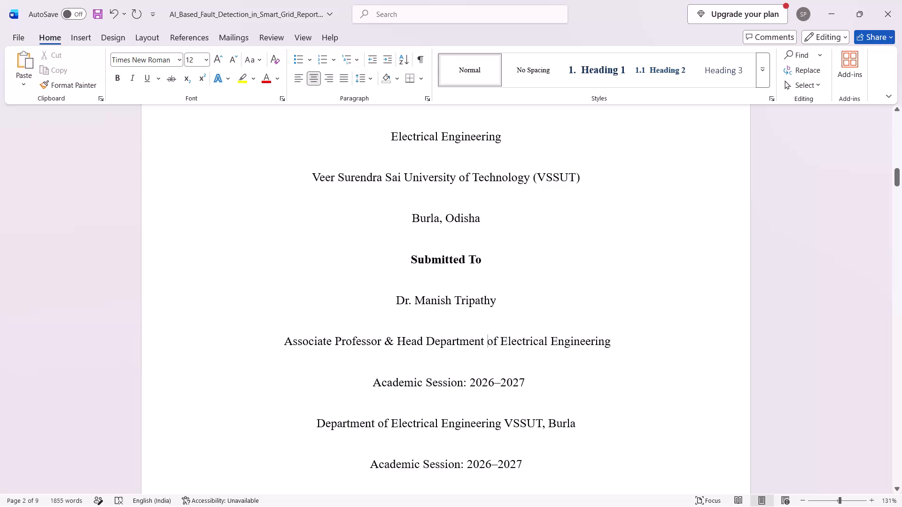
Split the "Associate Professor & Head Department of Electrical Engineering" line on page two before "of", moving the rest onto a new line.
{"action": "key", "text": "Return"}
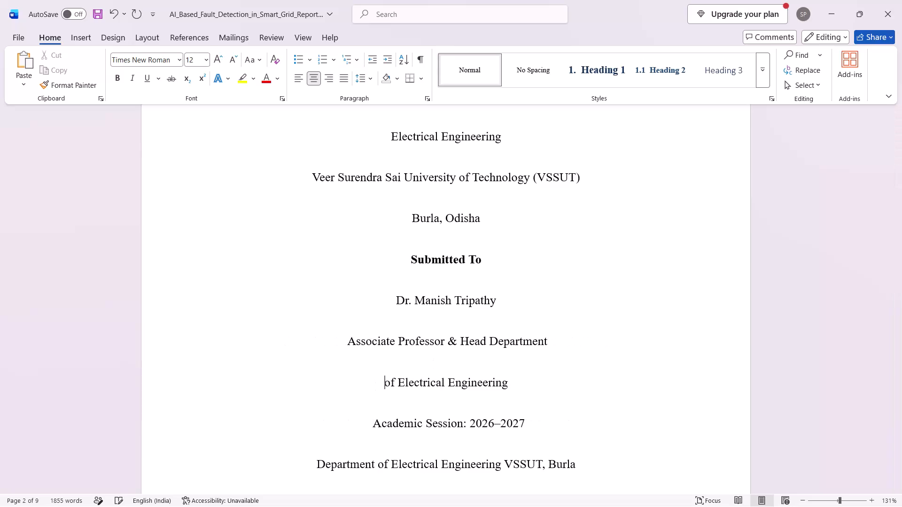
Overwrite the repeated "Academic Session: 2026–2027" line below the "VSSUT, Burla" line on page two with a backslash.
{"action": "scroll", "coordinate": [510, 340], "scroll_direction": "down", "scroll_amount": 2}
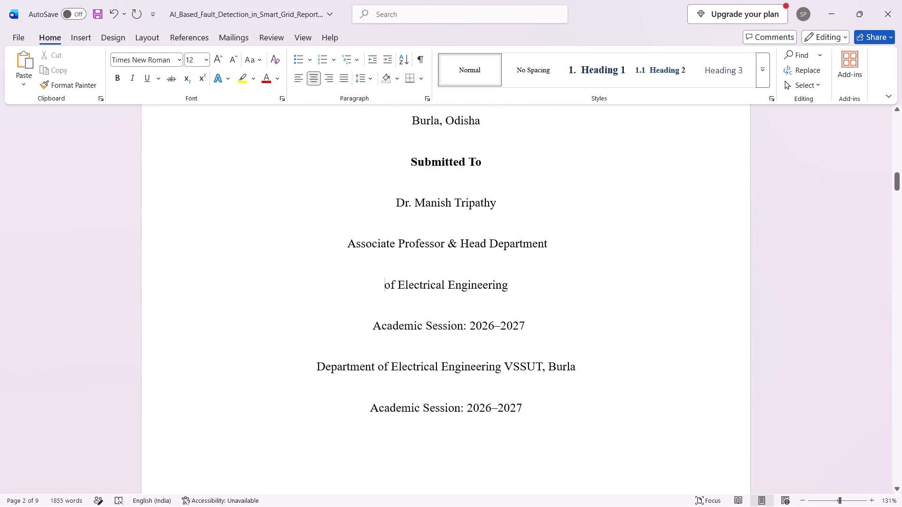
{"action": "left_click_drag", "start_coordinate": [537, 408], "coordinate": [381, 407]}
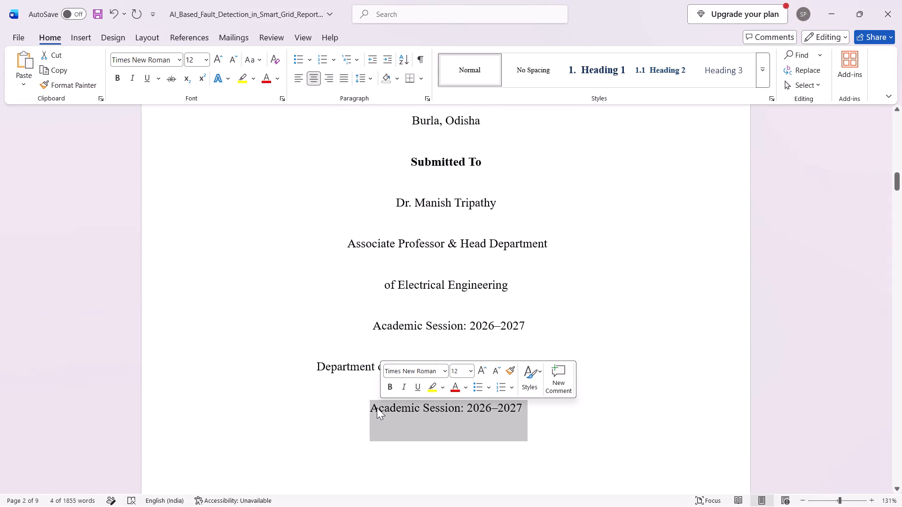
{"action": "key", "text": "backslash"}
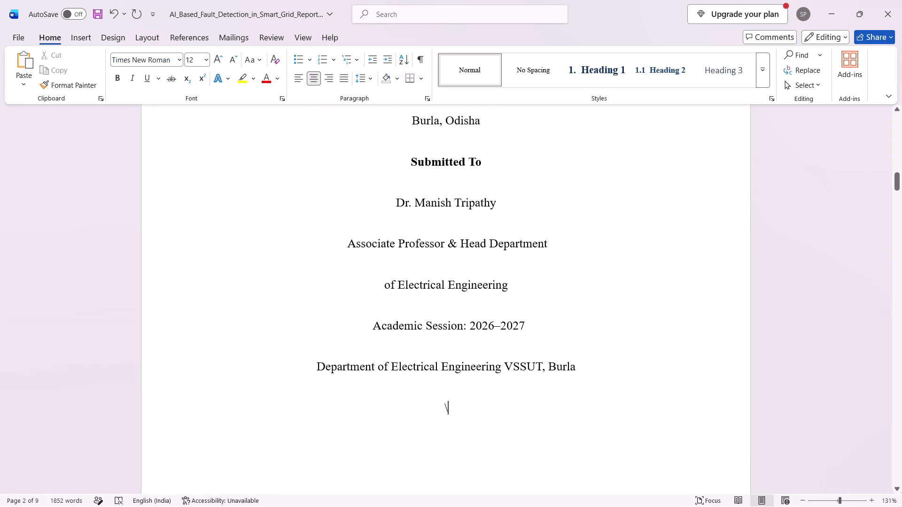
Select the remaining "Academic Session: 2026–2027" line together with the "Department of Electrical Engineering VSSUT, Burla" line on page two.
{"action": "left_click_drag", "start_coordinate": [601, 371], "coordinate": [575, 367]}
{"action": "left_click_drag", "start_coordinate": [469, 412], "coordinate": [393, 400]}
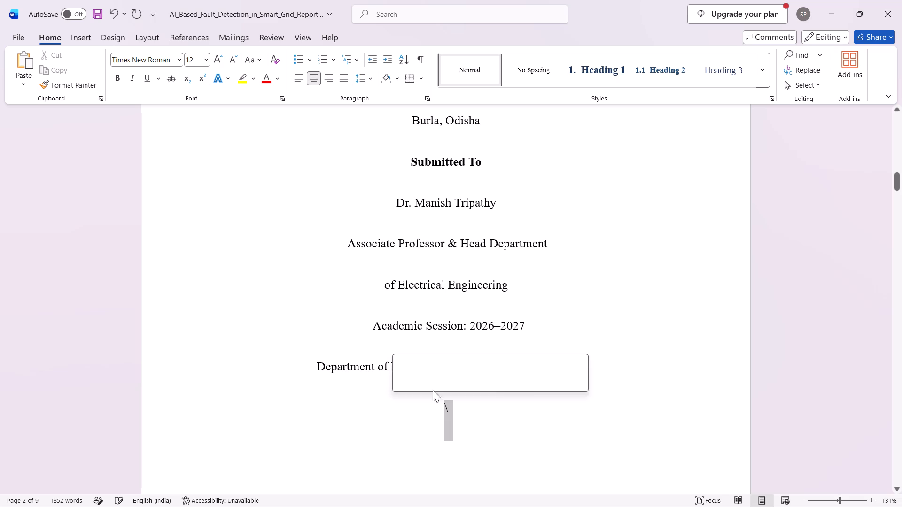
{"action": "left_click_drag", "start_coordinate": [599, 370], "coordinate": [604, 372]}
{"action": "left_click_drag", "start_coordinate": [598, 371], "coordinate": [350, 356]}
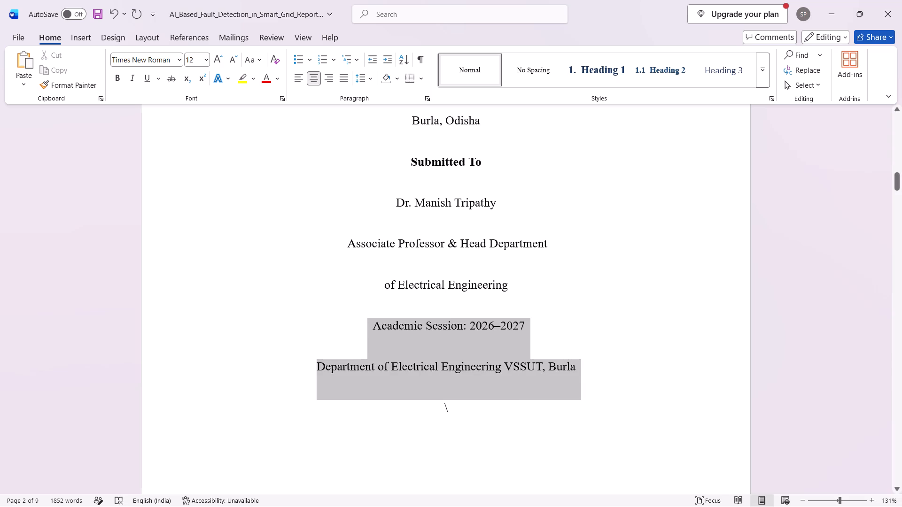
Delete the "Department of Electrical Engineering VSSUT, Burla" line and the stray backslash below the academic session on page two.
{"action": "left_click_drag", "start_coordinate": [350, 356], "coordinate": [333, 366]}
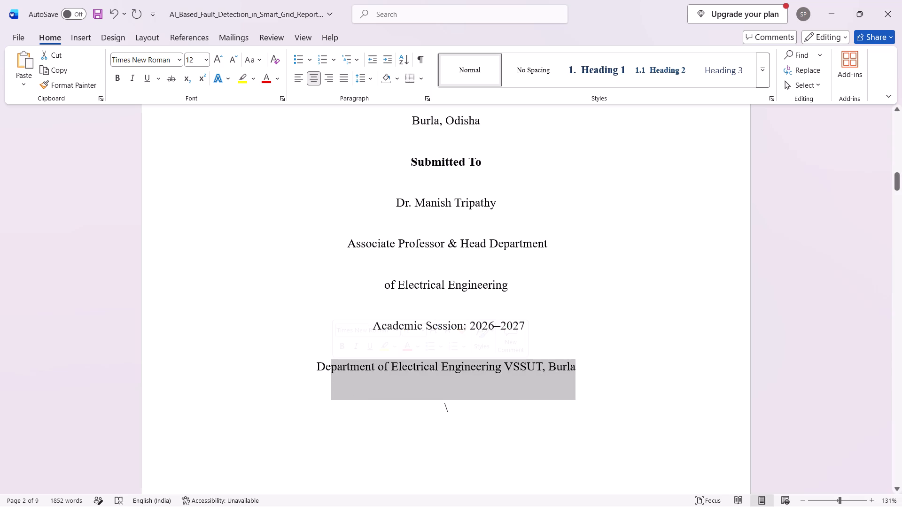
{"action": "key", "text": "BackSpace"}
{"action": "key", "text": "BackSpace"}
{"action": "key", "text": "BackSpace"}
{"action": "key", "text": "BackSpace"}
{"action": "left_click_drag", "start_coordinate": [459, 410], "coordinate": [385, 403]}
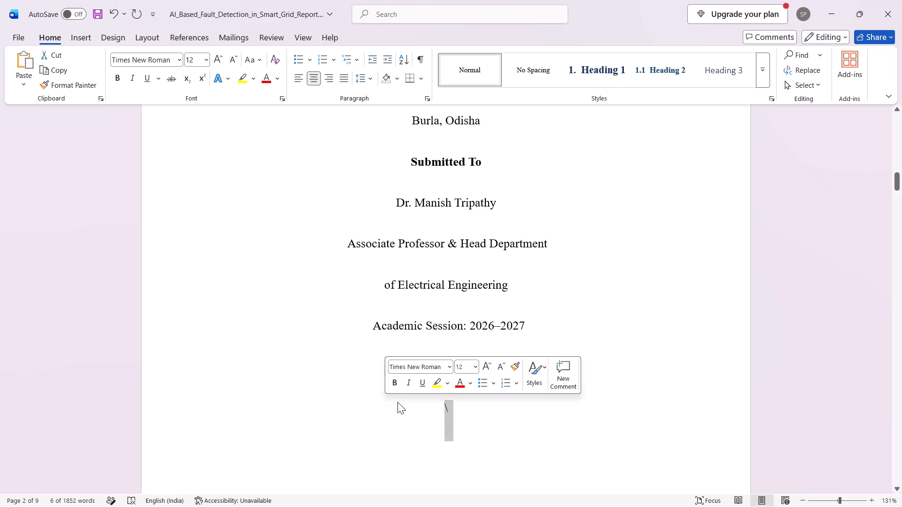
{"action": "key", "text": "BackSpace"}
{"action": "key", "text": "BackSpace"}
{"action": "key", "text": "BackSpace"}
Join "of Electrical Engineering" onto the "Associate Professor & Head Department" line on page two.
{"action": "left_click_drag", "start_coordinate": [382, 285], "coordinate": [388, 287]}
{"action": "key", "text": "BackSpace"}
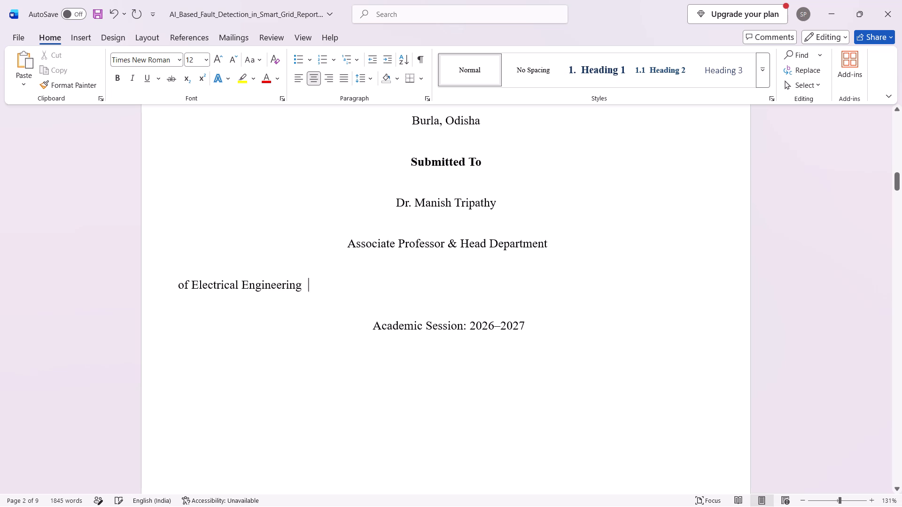
{"action": "key", "text": "BackSpace"}
{"action": "key", "text": "BackSpace"}
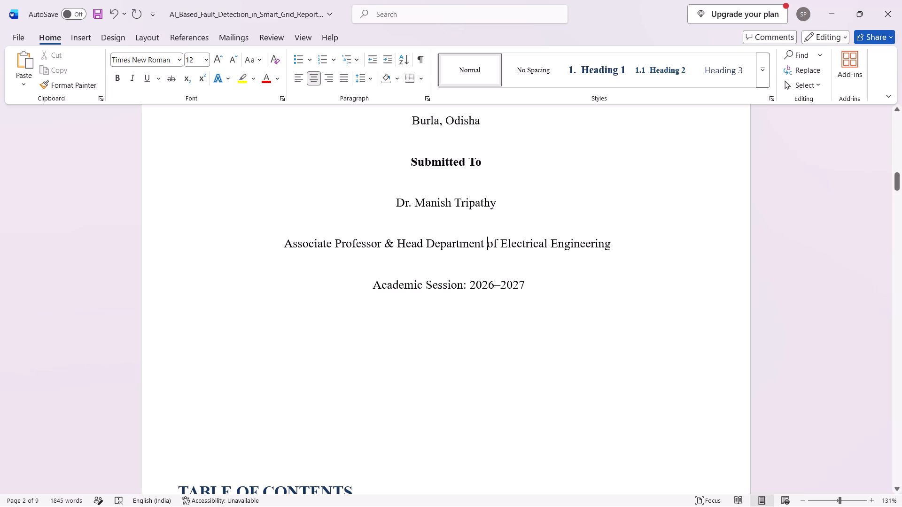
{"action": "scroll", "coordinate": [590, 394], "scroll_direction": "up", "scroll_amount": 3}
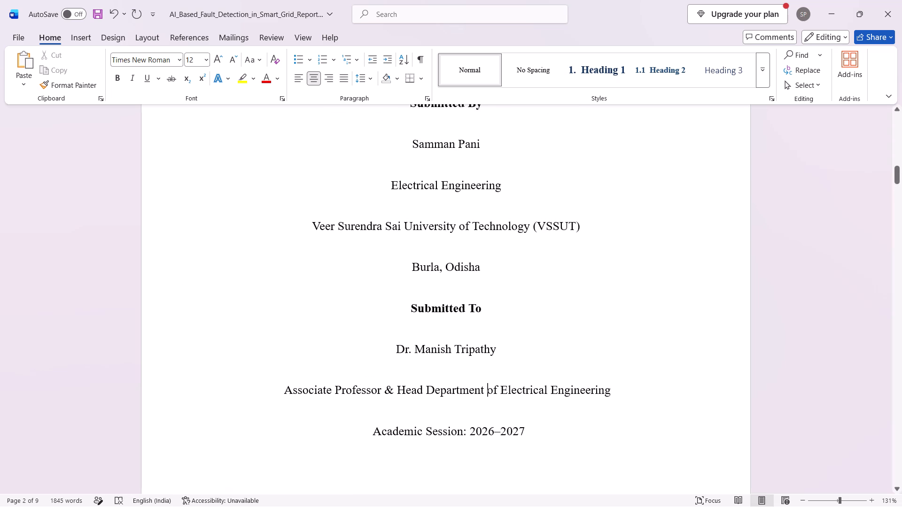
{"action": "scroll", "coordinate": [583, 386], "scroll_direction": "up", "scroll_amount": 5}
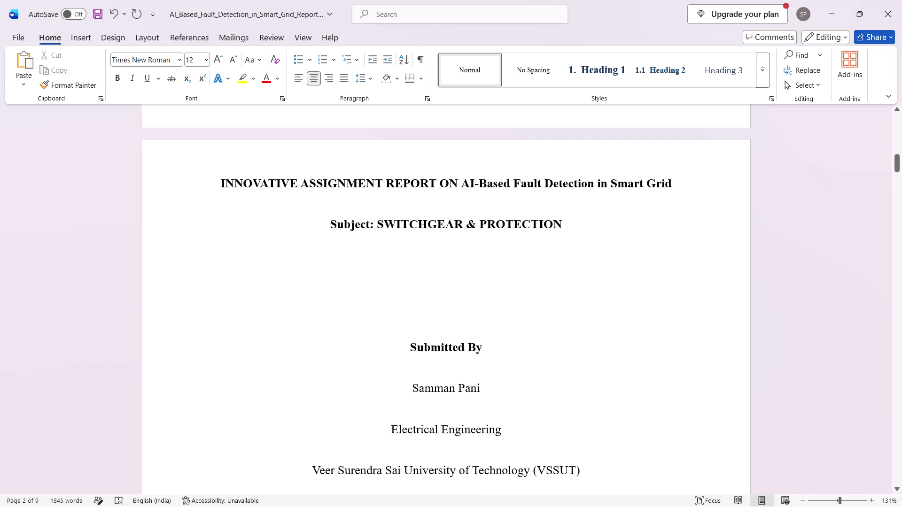
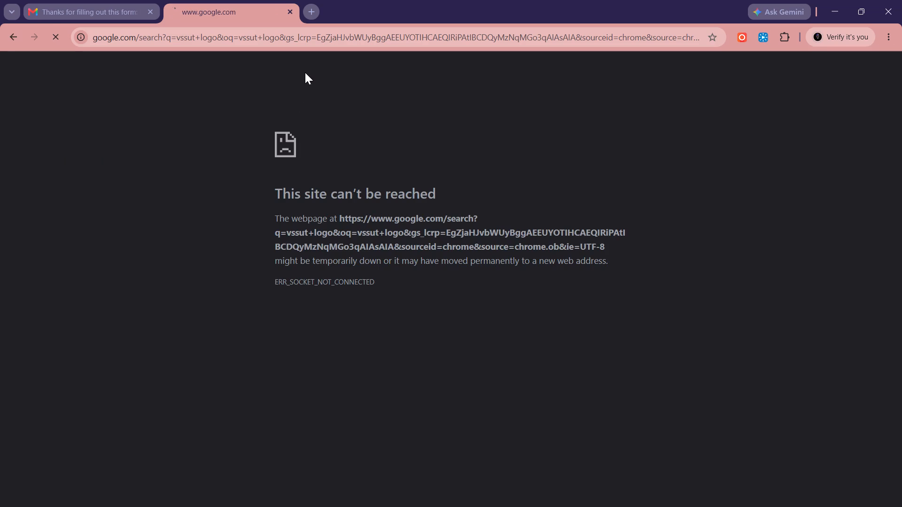
Search Google for "vssut logo" in a new browser tab.
{"action": "left_click", "coordinate": [310, 13]}
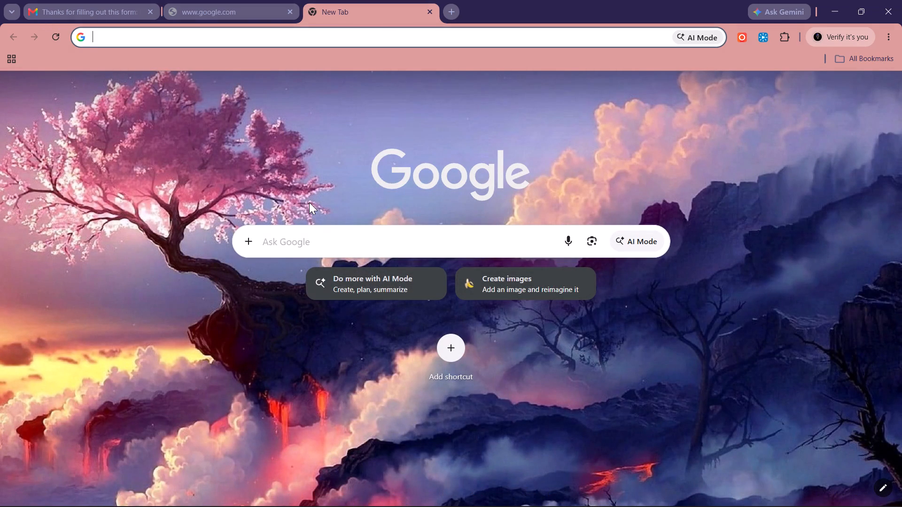
{"action": "type", "text": "vssut logo"}
{"action": "key", "text": "Return"}
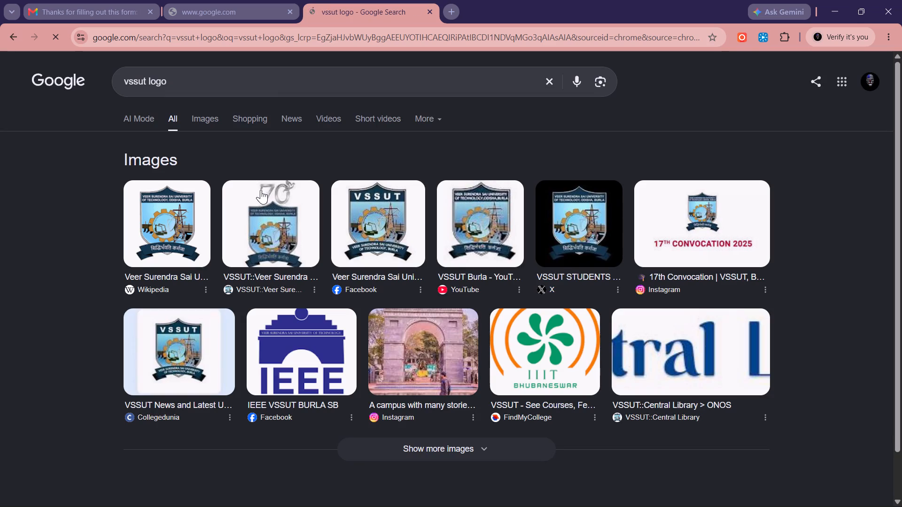
Open the Wikipedia VSSUT logo from the image results in its own tab and view it.
{"action": "left_click", "coordinate": [181, 211]}
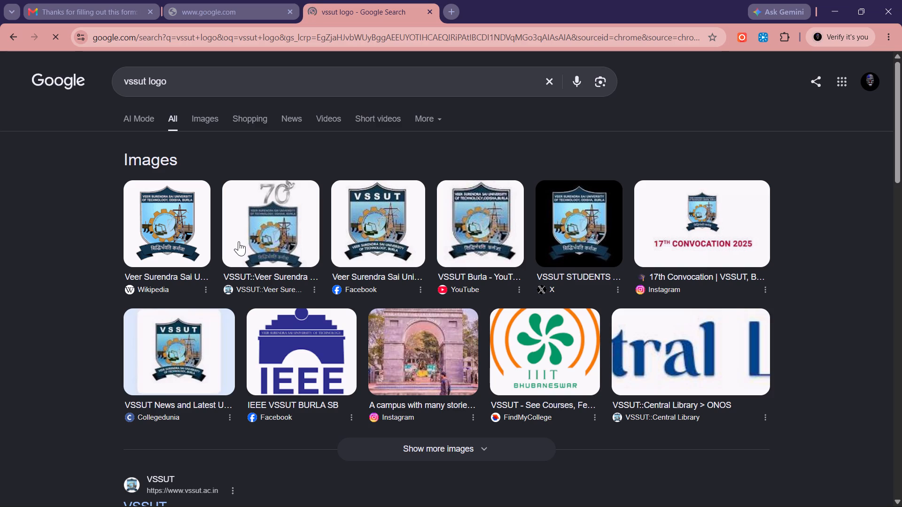
{"action": "left_click", "coordinate": [197, 206]}
{"action": "right_click", "coordinate": [156, 206]}
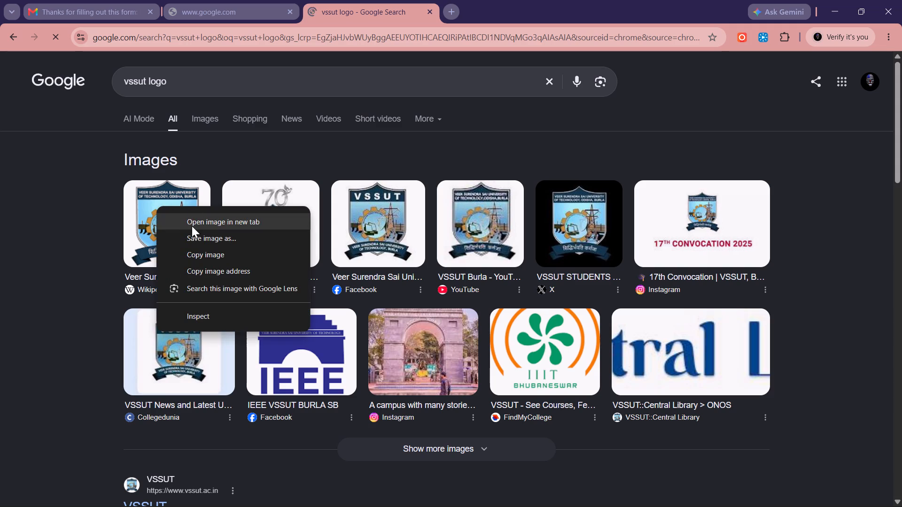
{"action": "left_click", "coordinate": [211, 221]}
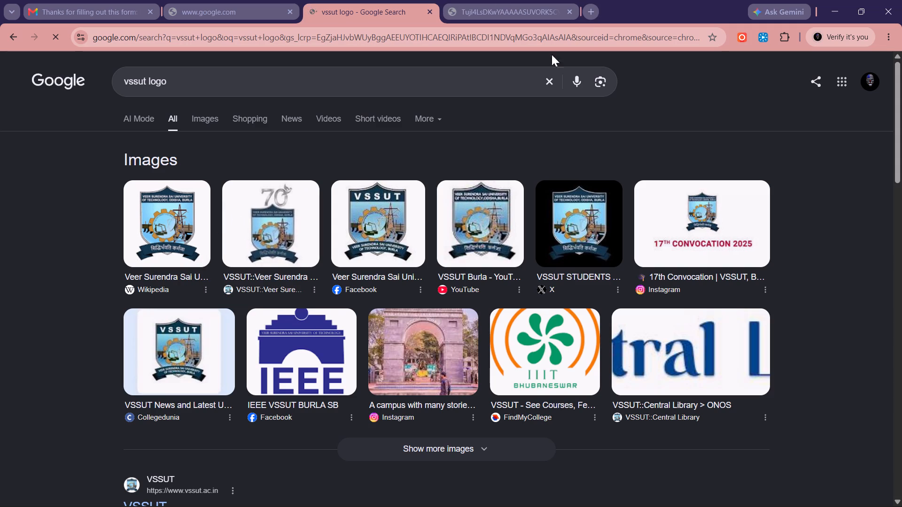
{"action": "left_click", "coordinate": [483, 3]}
{"action": "left_click", "coordinate": [422, 246]}
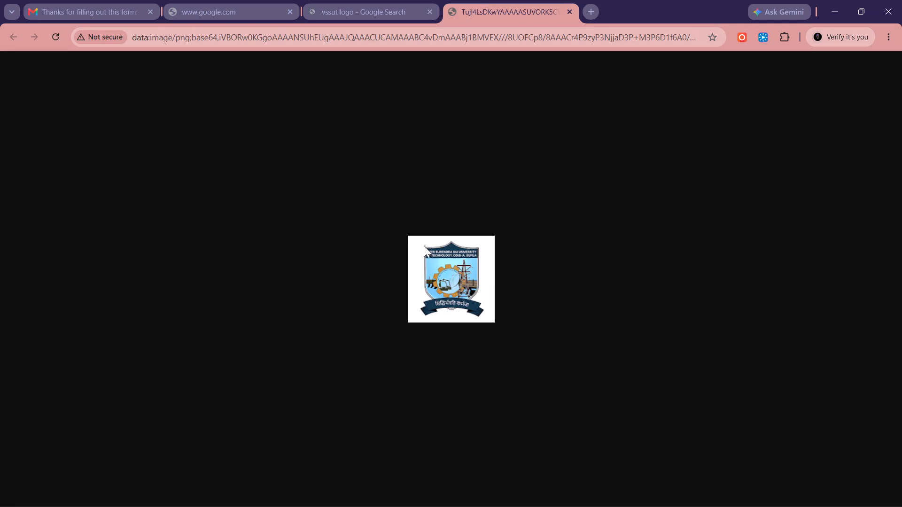
{"action": "scroll", "coordinate": [459, 289], "scroll_direction": "up", "scroll_amount": 8}
Capture a rectangular screenshot covering the whole VSSUT logo image.
{"action": "key", "text": "shift+super+s"}
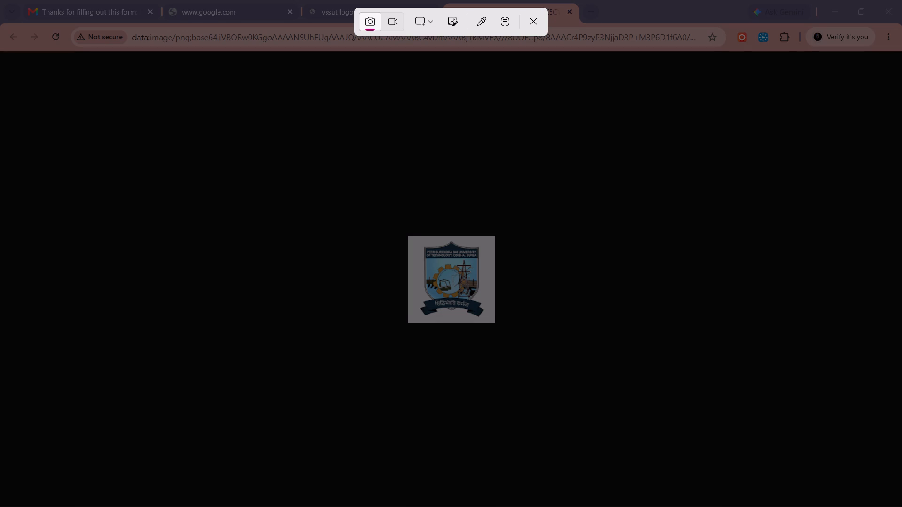
{"action": "left_click_drag", "start_coordinate": [409, 237], "coordinate": [481, 298]}
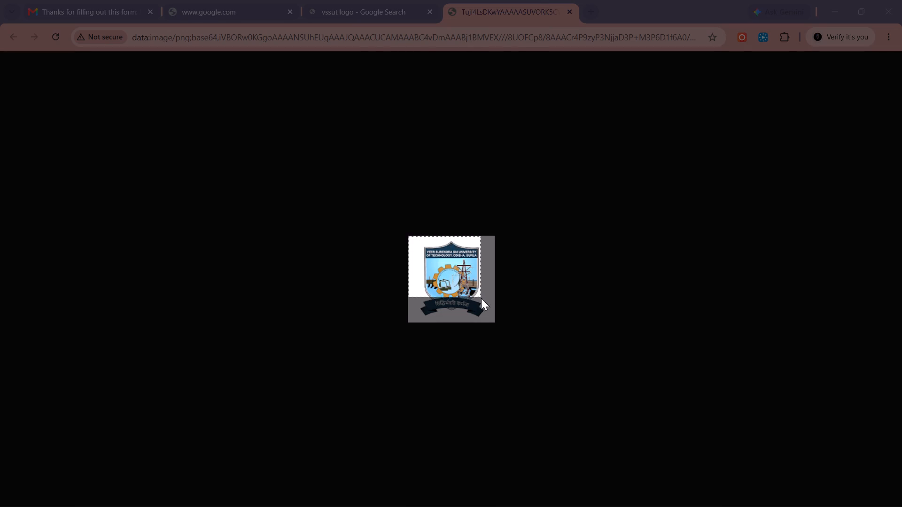
{"action": "left_click_drag", "start_coordinate": [481, 298], "coordinate": [494, 322]}
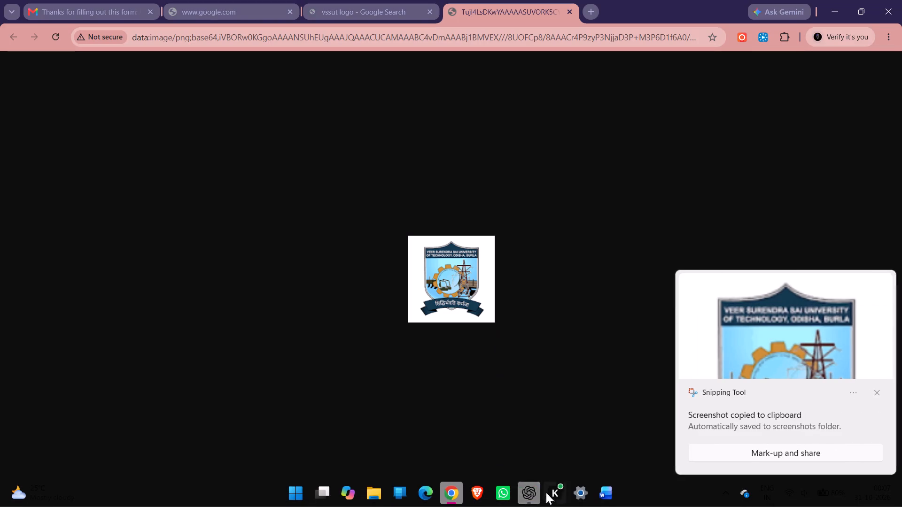
Switch to the Word report and start inserting a picture from this device on the blank line below page two's Subject line.
{"action": "left_click", "coordinate": [600, 499]}
{"action": "left_click", "coordinate": [421, 263]}
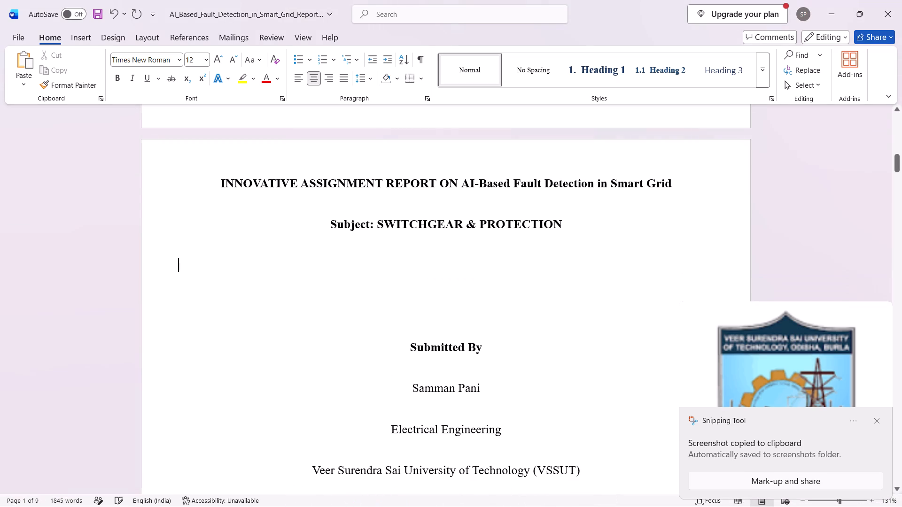
{"action": "left_click", "coordinate": [80, 33]}
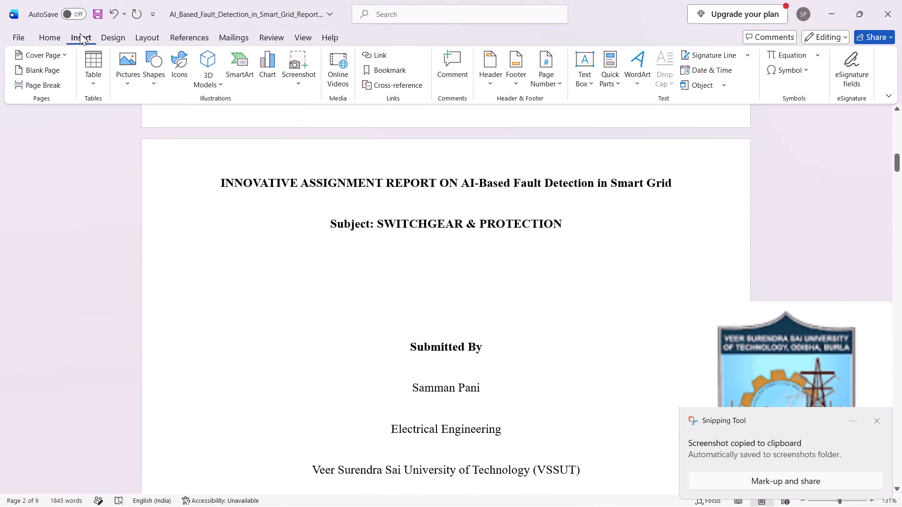
{"action": "left_click", "coordinate": [132, 71]}
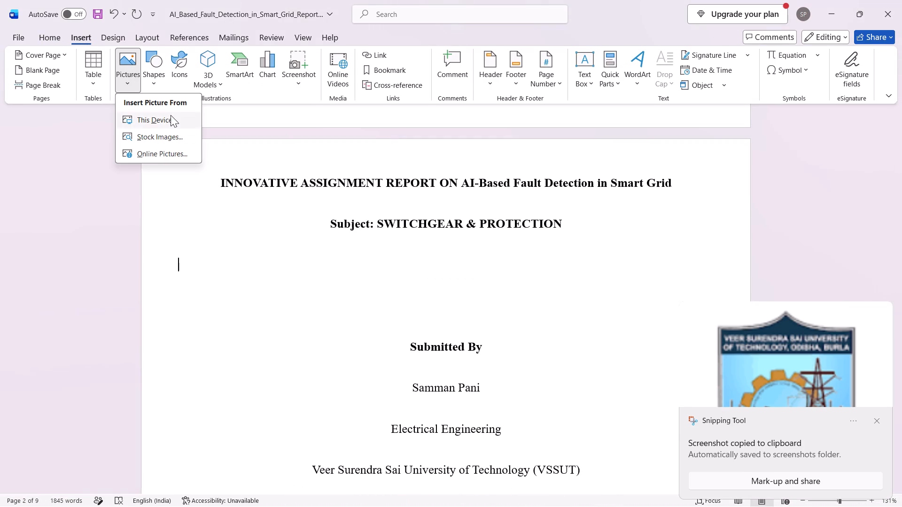
{"action": "left_click", "coordinate": [171, 115]}
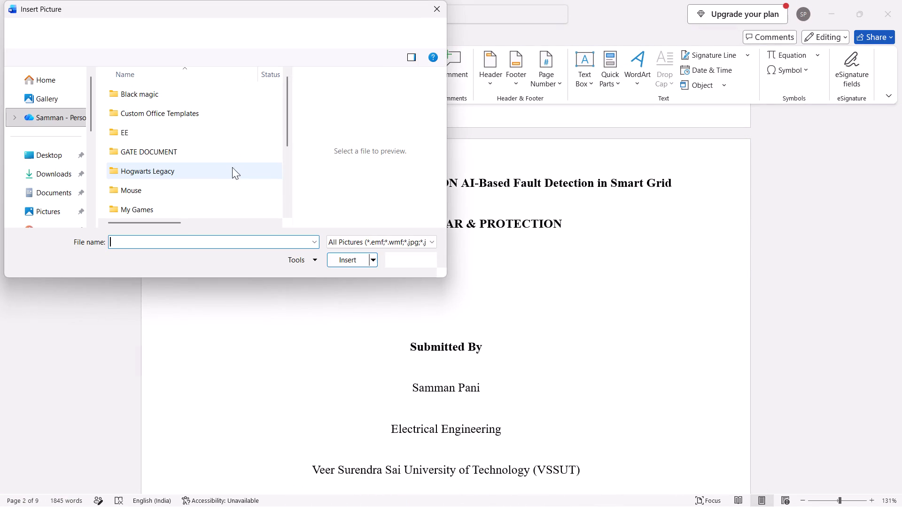
Look for the captured logo in Downloads, the recent files under Home, and the Pictures folder.
{"action": "left_click", "coordinate": [73, 169]}
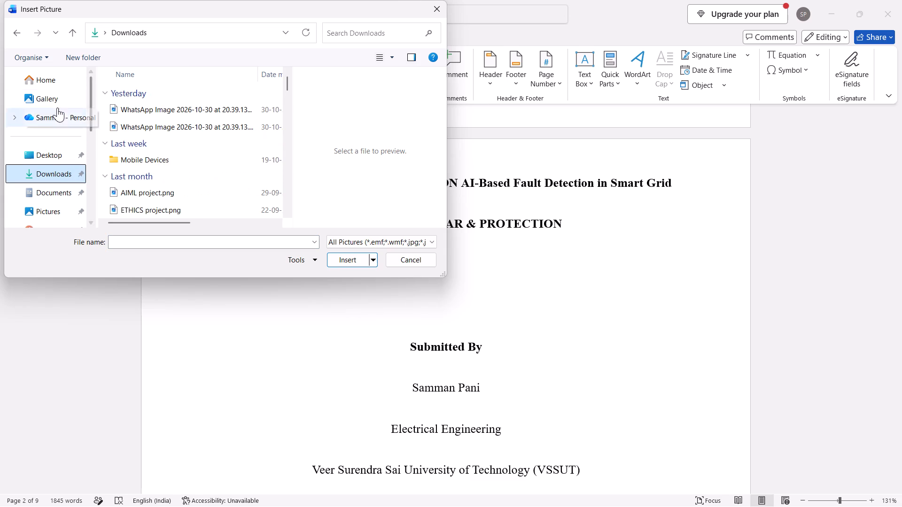
{"action": "left_click", "coordinate": [56, 84]}
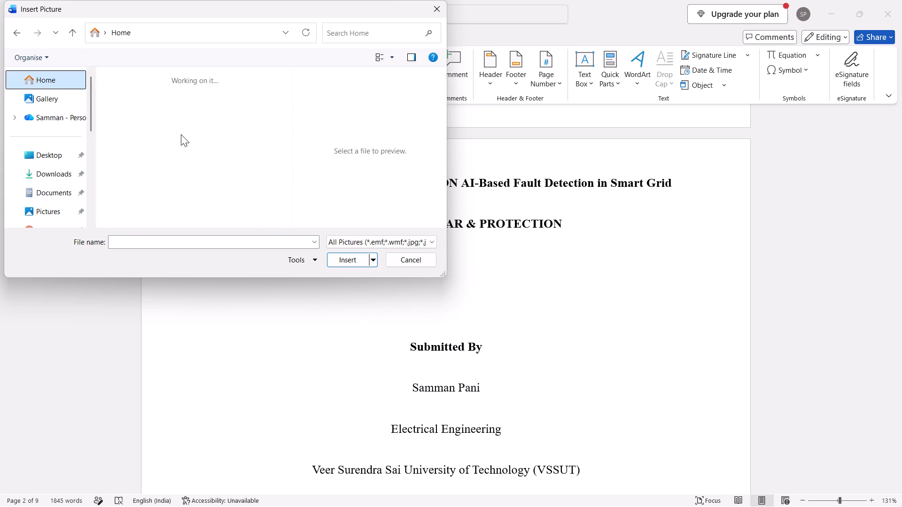
{"action": "scroll", "coordinate": [181, 174], "scroll_direction": "down", "scroll_amount": 4}
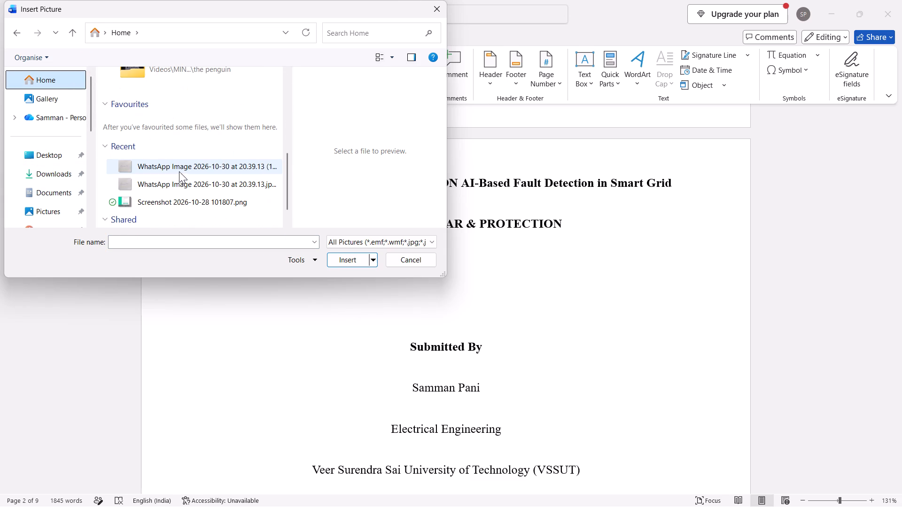
{"action": "left_click", "coordinate": [188, 203]}
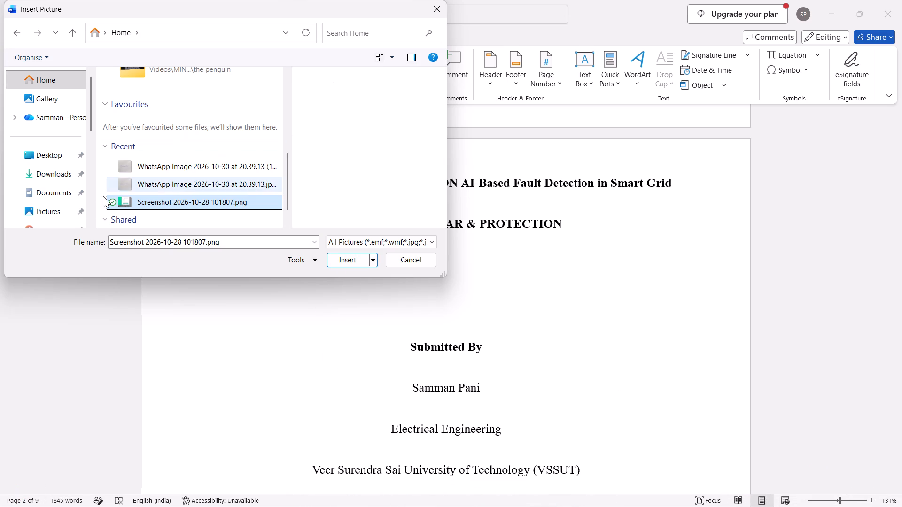
{"action": "left_click", "coordinate": [62, 204]}
{"action": "scroll", "coordinate": [228, 157], "scroll_direction": "down", "scroll_amount": 4}
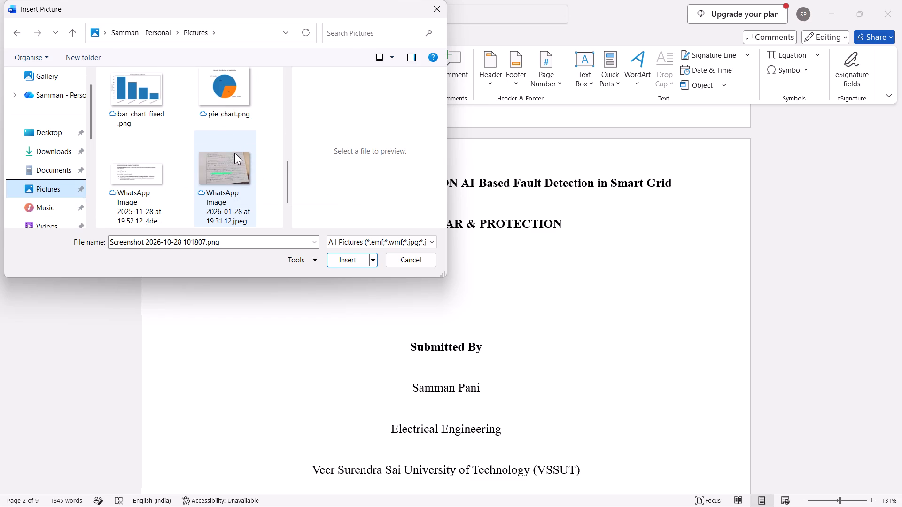
{"action": "scroll", "coordinate": [249, 164], "scroll_direction": "down", "scroll_amount": 20}
{"action": "scroll", "coordinate": [237, 185], "scroll_direction": "up", "scroll_amount": 2}
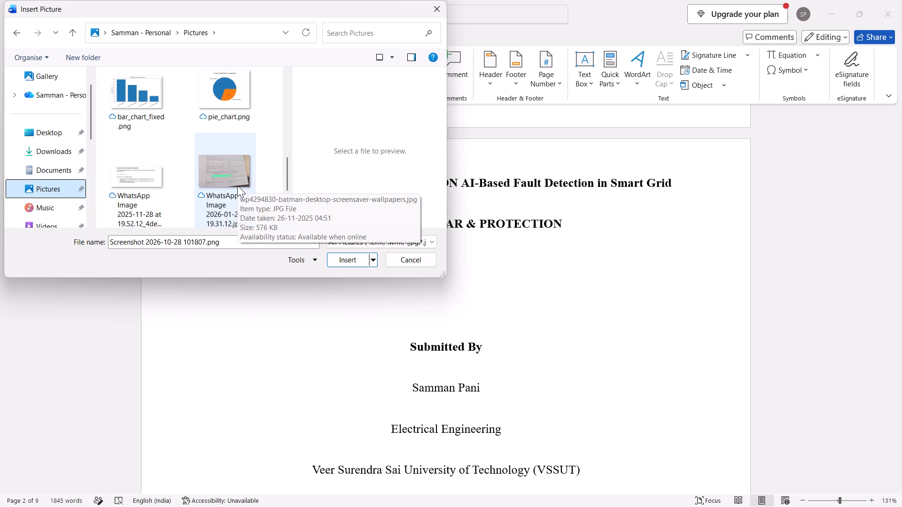
{"action": "scroll", "coordinate": [237, 185], "scroll_direction": "up", "scroll_amount": 2}
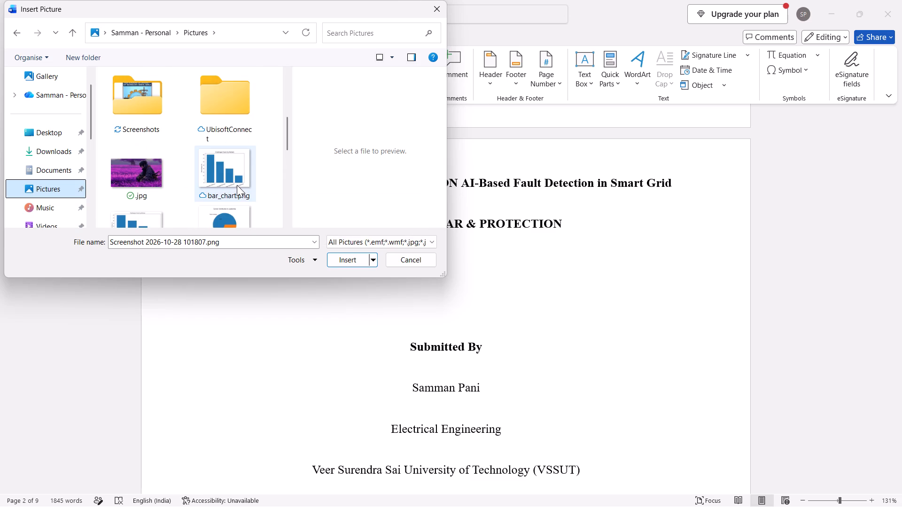
Insert the logo file Screenshot 2026-10-31 000722.png from the Screenshots folder below the Subject line on page two.
{"action": "double_click", "coordinate": [120, 114]}
{"action": "scroll", "coordinate": [234, 156], "scroll_direction": "down", "scroll_amount": 2}
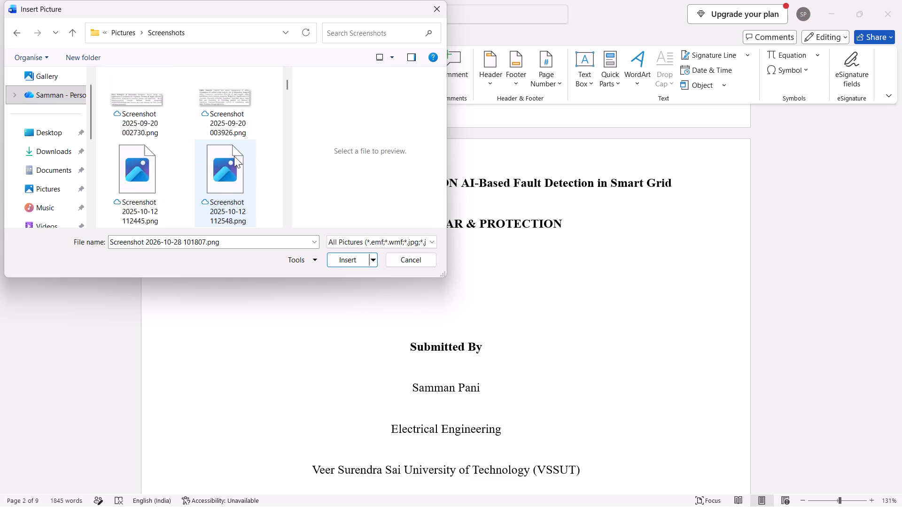
{"action": "scroll", "coordinate": [234, 156], "scroll_direction": "down", "scroll_amount": 15}
{"action": "scroll", "coordinate": [230, 152], "scroll_direction": "up", "scroll_amount": 7}
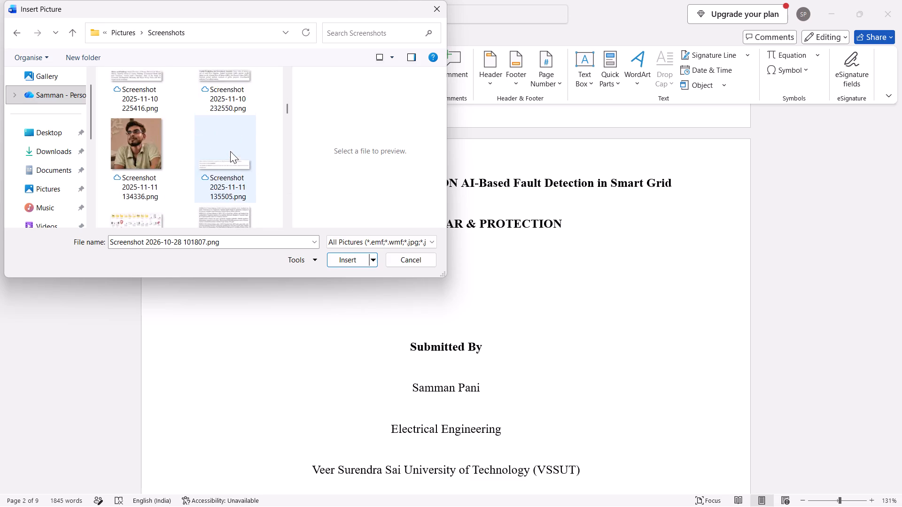
{"action": "scroll", "coordinate": [230, 151], "scroll_direction": "up", "scroll_amount": 19}
{"action": "left_click_drag", "start_coordinate": [287, 88], "coordinate": [287, 92]}
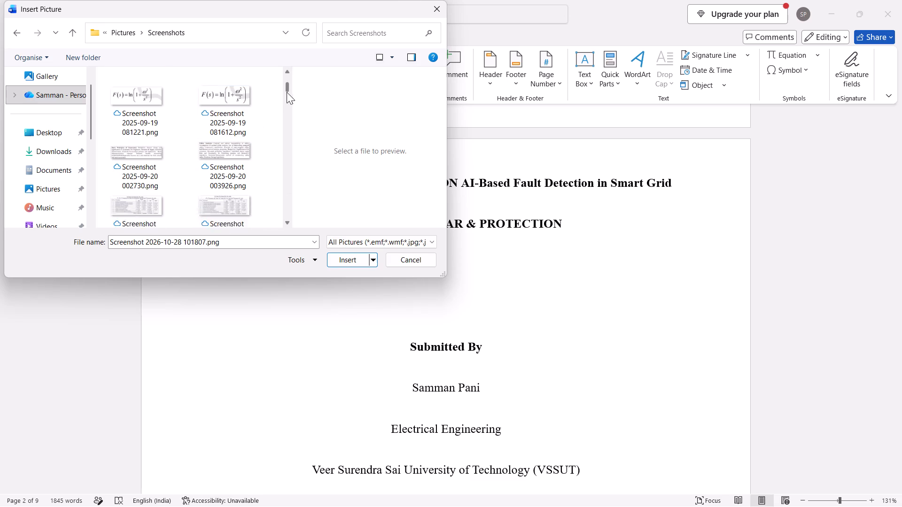
{"action": "left_click_drag", "start_coordinate": [287, 92], "coordinate": [271, 235]}
{"action": "left_click_drag", "start_coordinate": [288, 101], "coordinate": [298, 210]}
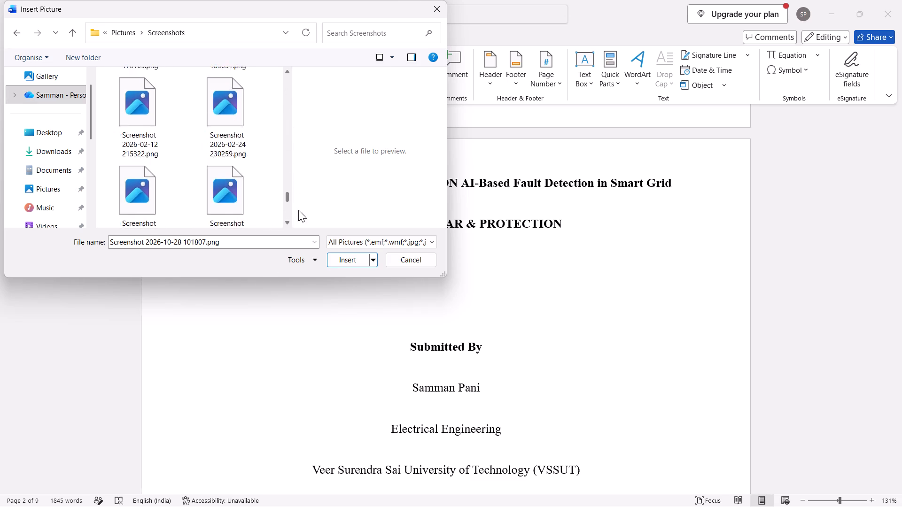
{"action": "left_click_drag", "start_coordinate": [298, 210], "coordinate": [299, 230]}
{"action": "left_click", "coordinate": [134, 183]}
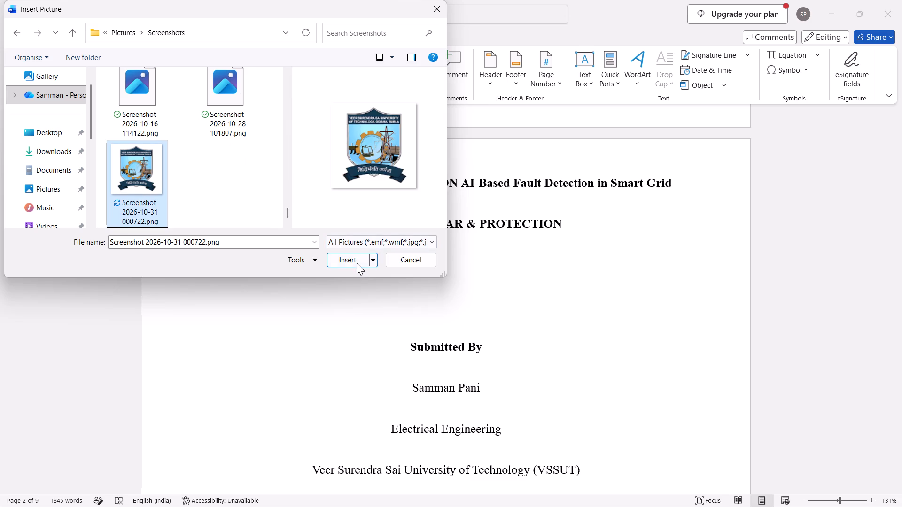
{"action": "left_click", "coordinate": [356, 262]}
Set the text wrapping of the inserted VSSUT logo on page two to Tight.
{"action": "left_click_drag", "start_coordinate": [244, 311], "coordinate": [329, 318]}
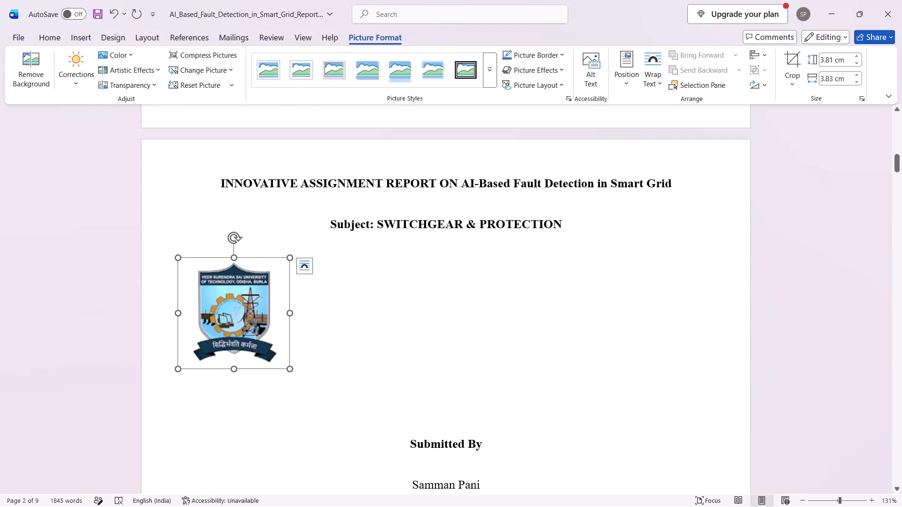
{"action": "left_click", "coordinate": [307, 269]}
{"action": "left_click", "coordinate": [359, 354]}
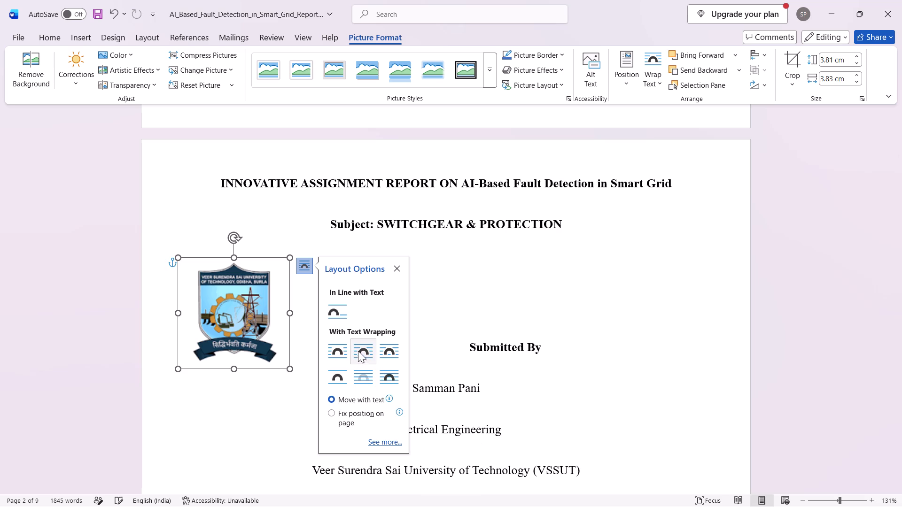
Move the VSSUT logo on page two to the horizontal centre of the page, just below the Subject line.
{"action": "left_click_drag", "start_coordinate": [248, 304], "coordinate": [440, 288]}
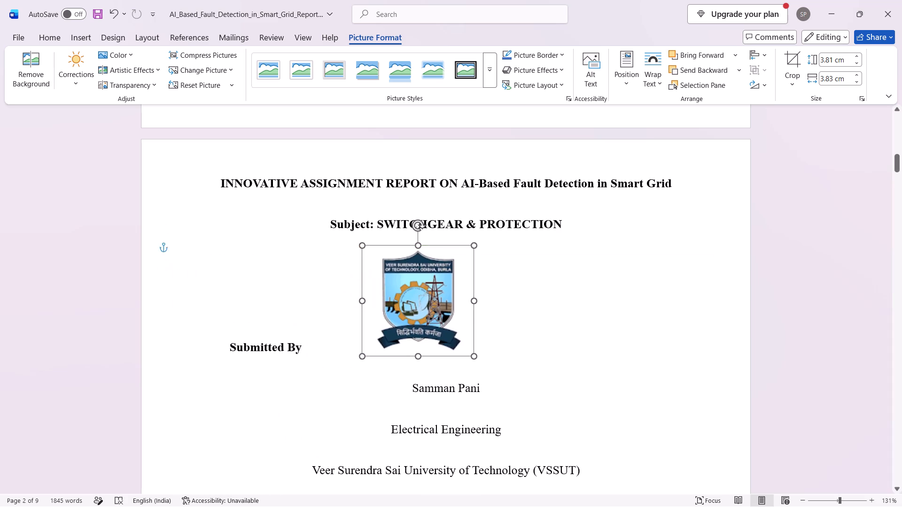
{"action": "left_click_drag", "start_coordinate": [440, 288], "coordinate": [451, 292]}
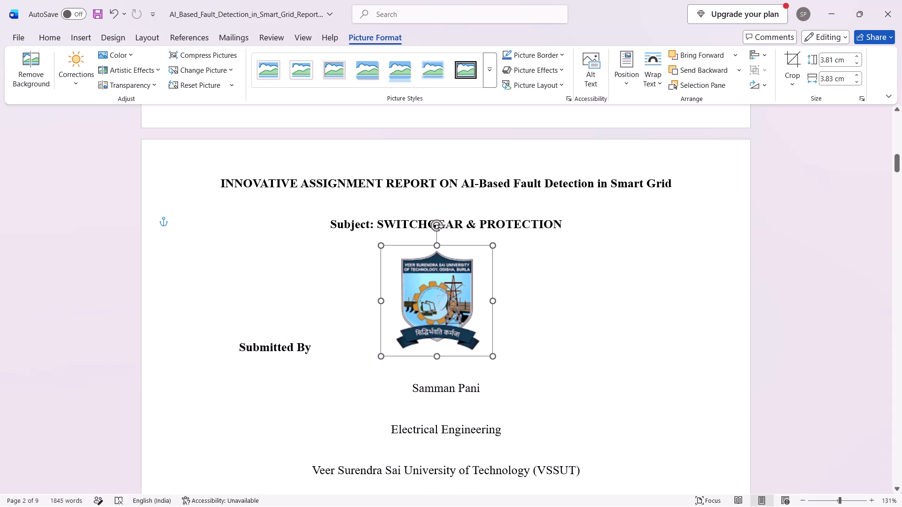
{"action": "left_click_drag", "start_coordinate": [451, 292], "coordinate": [455, 296]}
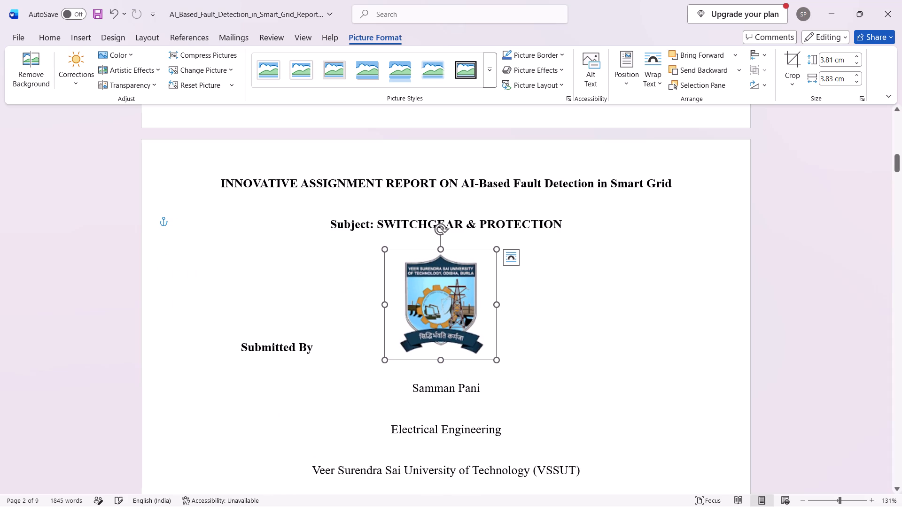
{"action": "left_click_drag", "start_coordinate": [440, 353], "coordinate": [441, 330]}
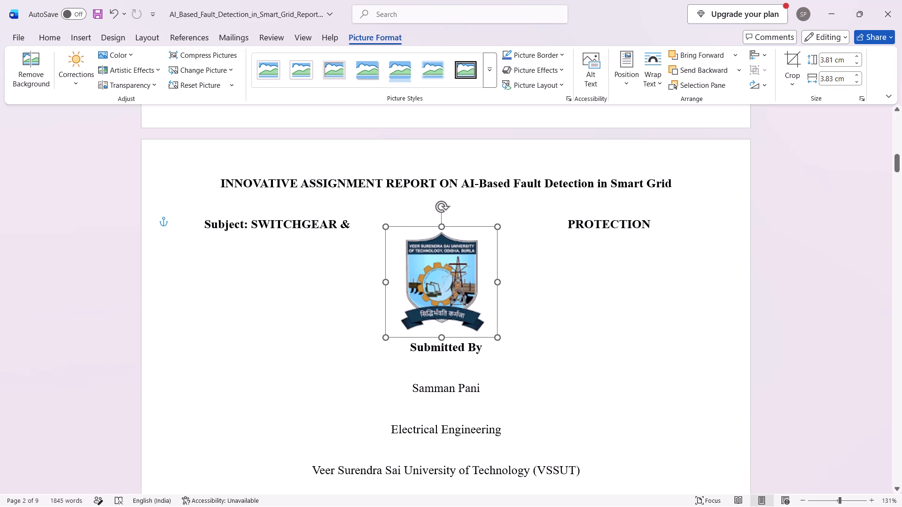
{"action": "left_click_drag", "start_coordinate": [441, 330], "coordinate": [442, 341]}
{"action": "scroll", "coordinate": [419, 402], "scroll_direction": "down", "scroll_amount": 5}
{"action": "scroll", "coordinate": [378, 282], "scroll_direction": "up", "scroll_amount": 2}
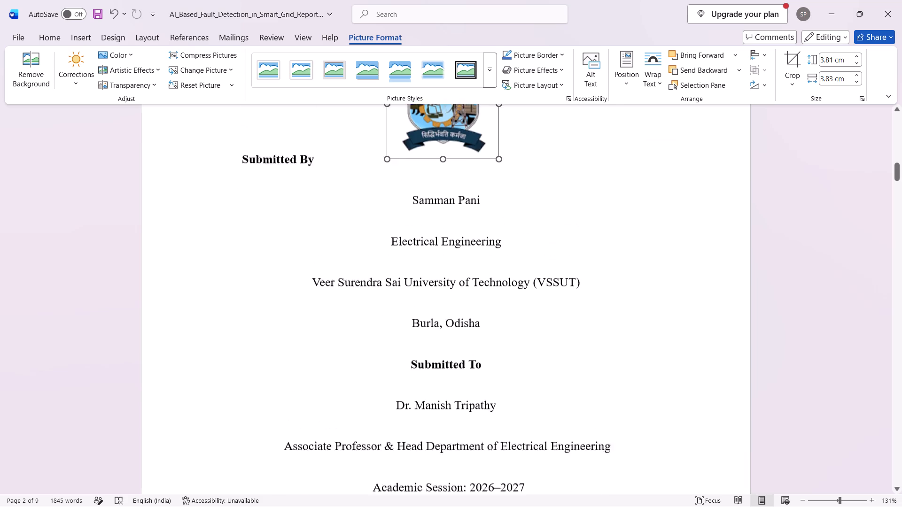
Add a blank line above the student's name and move the Submitted By heading below the logo, directly above that name.
{"action": "left_click", "coordinate": [397, 235]}
{"action": "key", "text": "Return"}
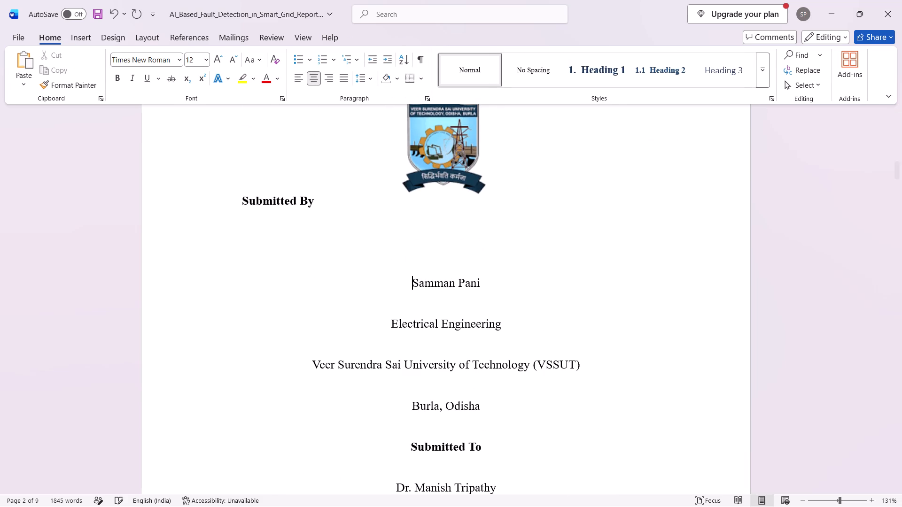
{"action": "left_click_drag", "start_coordinate": [246, 200], "coordinate": [320, 203]}
{"action": "left_click", "coordinate": [358, 258]}
{"action": "left_click", "coordinate": [238, 207]}
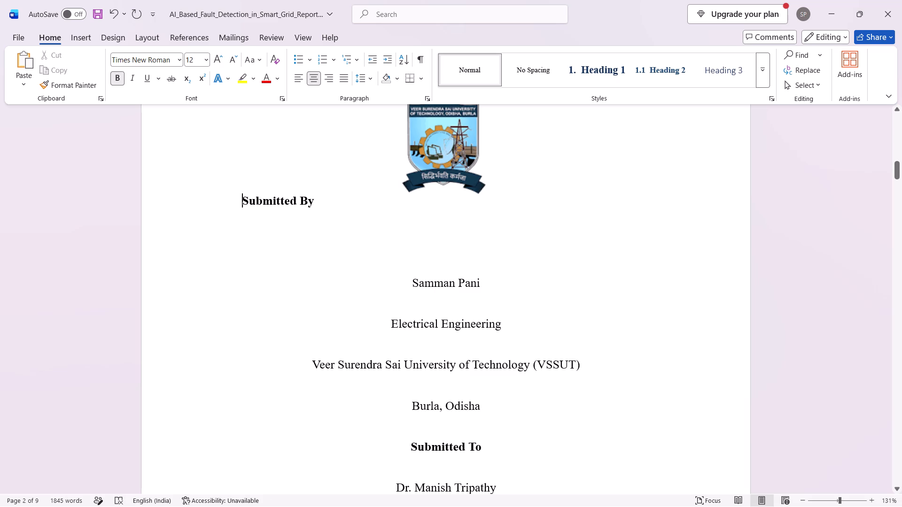
{"action": "left_click_drag", "start_coordinate": [236, 204], "coordinate": [326, 210]}
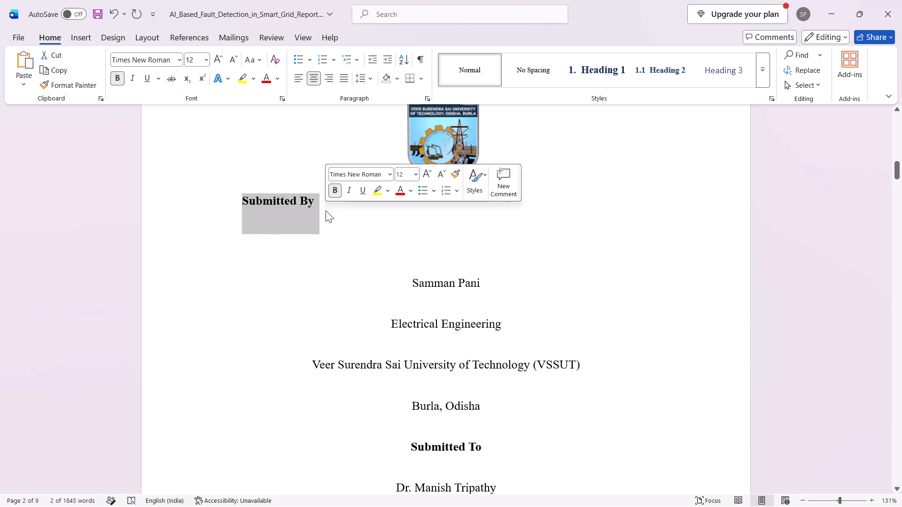
{"action": "key", "text": "ctrl+x"}
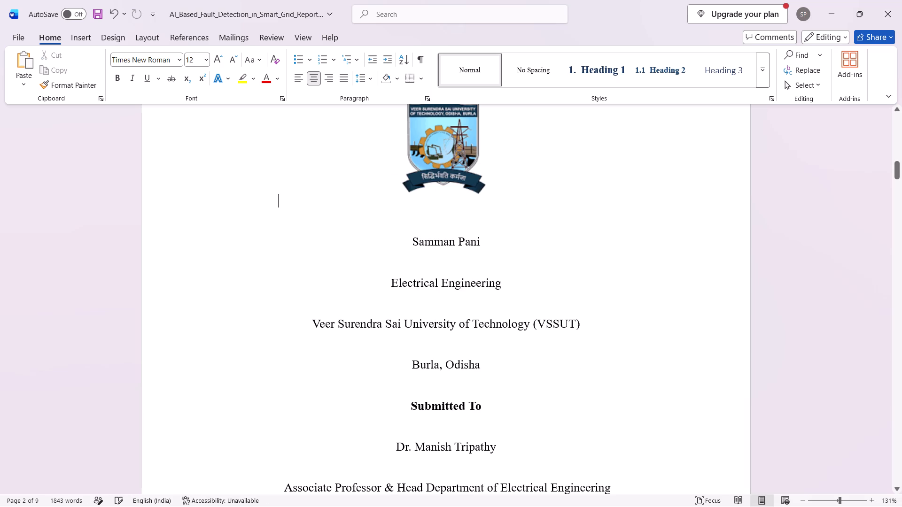
{"action": "left_click", "coordinate": [407, 222]}
{"action": "left_click", "coordinate": [373, 224]}
{"action": "left_click", "coordinate": [356, 227]}
{"action": "left_click", "coordinate": [351, 242]}
{"action": "key", "text": "ctrl+v"}
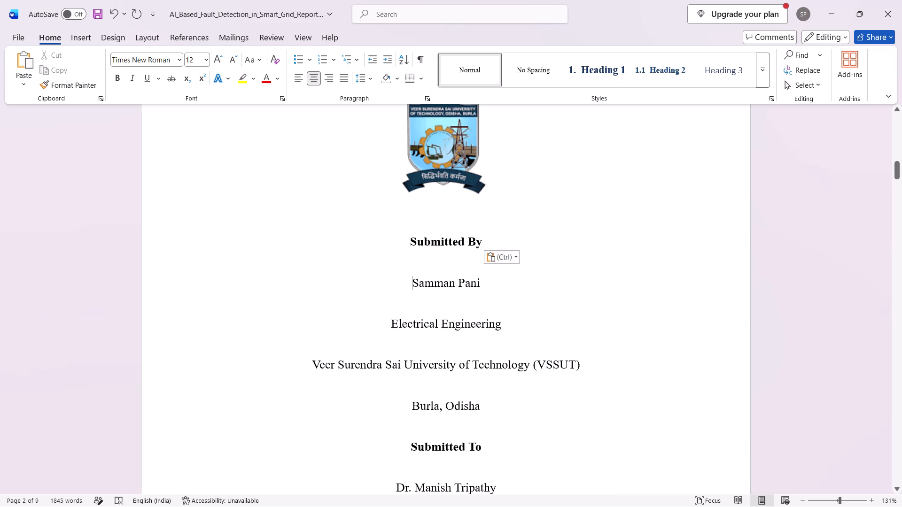
{"action": "left_click_drag", "start_coordinate": [399, 278], "coordinate": [405, 278]}
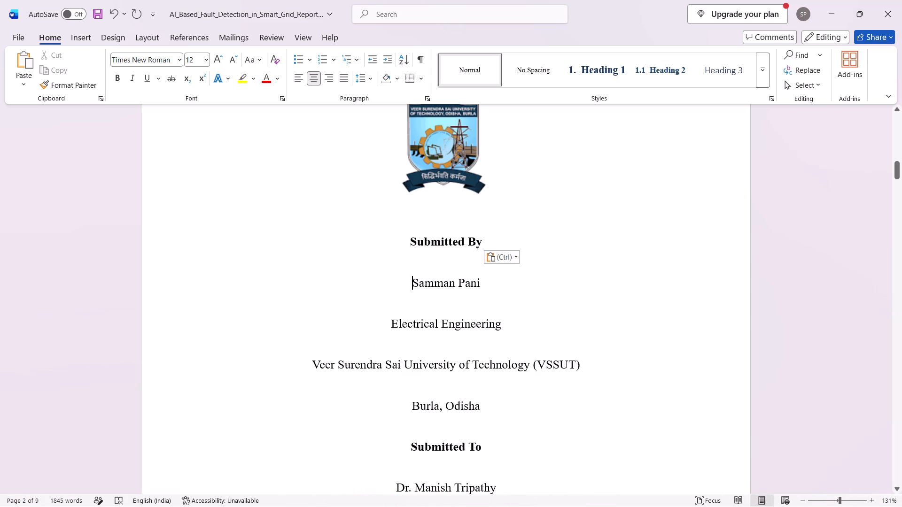
{"action": "left_click", "coordinate": [437, 258]}
{"action": "left_click", "coordinate": [404, 286]}
Move the VSSUT logo slightly down so it sits midway between the Subject line and the Submitted By heading.
{"action": "scroll", "coordinate": [412, 298], "scroll_direction": "down", "scroll_amount": 8}
{"action": "scroll", "coordinate": [458, 318], "scroll_direction": "up", "scroll_amount": 3}
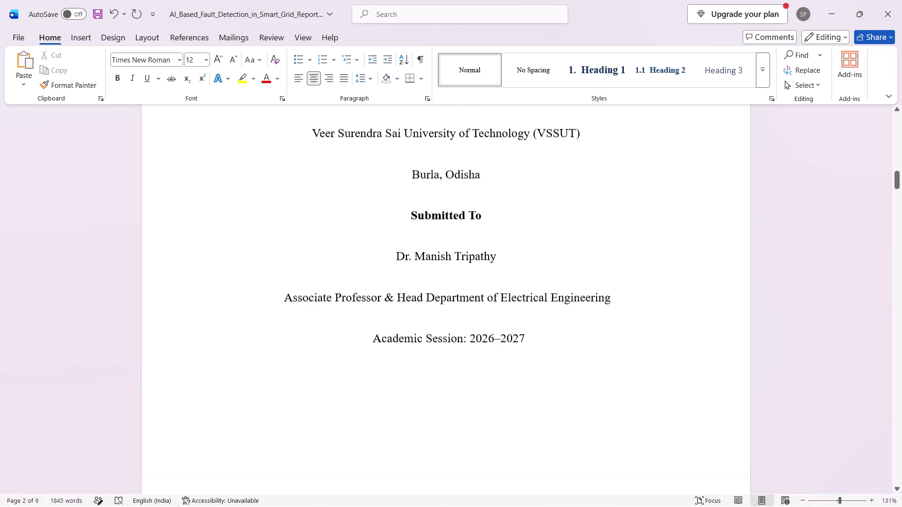
{"action": "scroll", "coordinate": [458, 318], "scroll_direction": "up", "scroll_amount": 10}
{"action": "scroll", "coordinate": [475, 332], "scroll_direction": "down", "scroll_amount": 3}
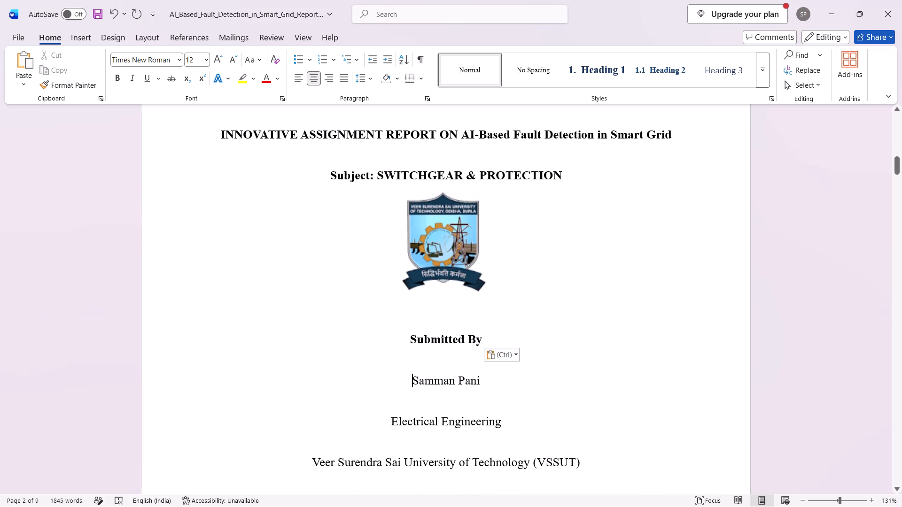
{"action": "scroll", "coordinate": [475, 297], "scroll_direction": "down", "scroll_amount": 2}
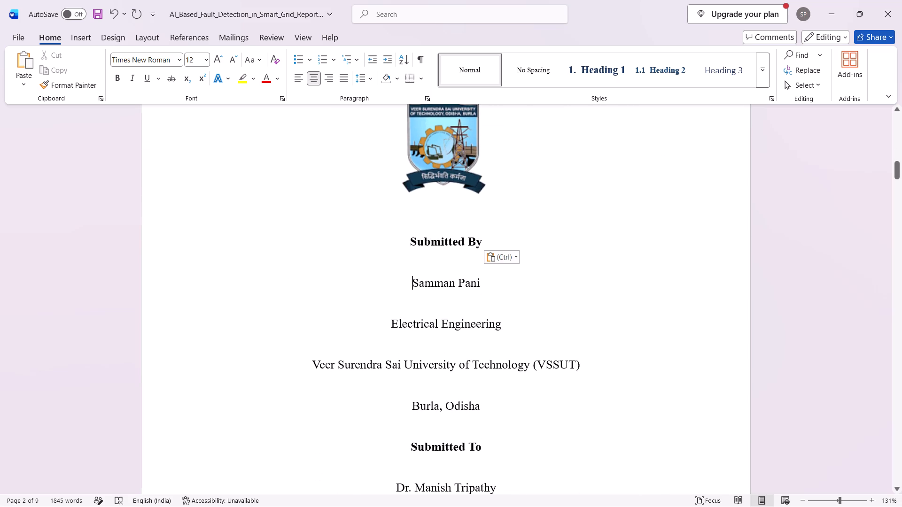
{"action": "left_click_drag", "start_coordinate": [441, 161], "coordinate": [440, 186]}
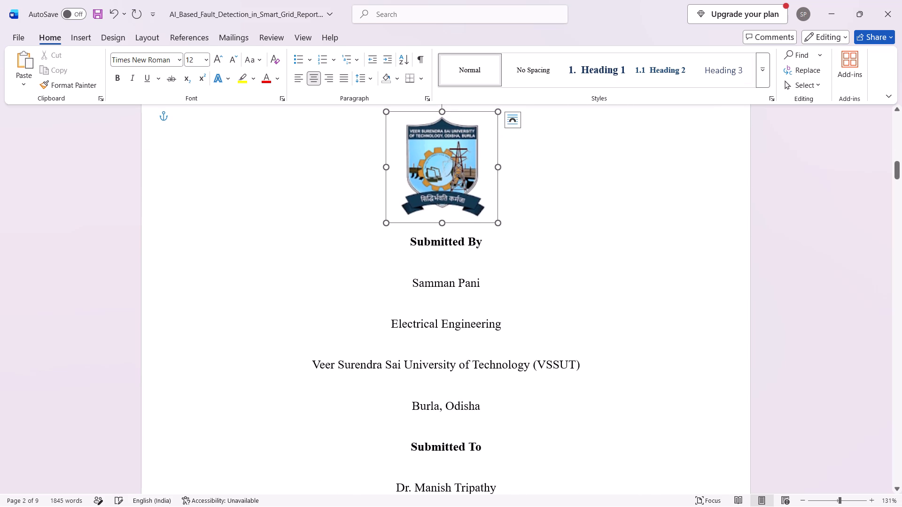
{"action": "scroll", "coordinate": [560, 347], "scroll_direction": "up", "scroll_amount": 4}
{"action": "left_click", "coordinate": [560, 375]}
{"action": "scroll", "coordinate": [560, 375], "scroll_direction": "down", "scroll_amount": 3}
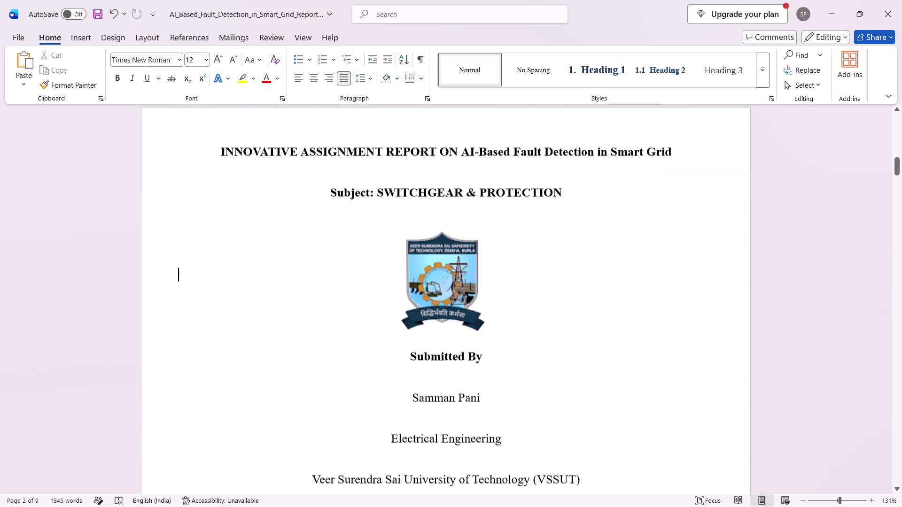
{"action": "scroll", "coordinate": [560, 375], "scroll_direction": "down", "scroll_amount": 4}
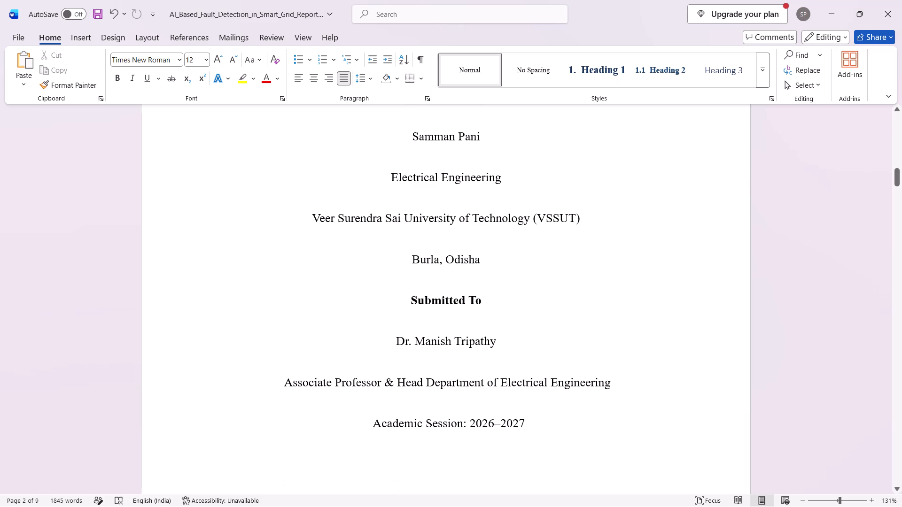
{"action": "scroll", "coordinate": [560, 375], "scroll_direction": "down", "scroll_amount": 1}
{"action": "scroll", "coordinate": [560, 375], "scroll_direction": "up", "scroll_amount": 4}
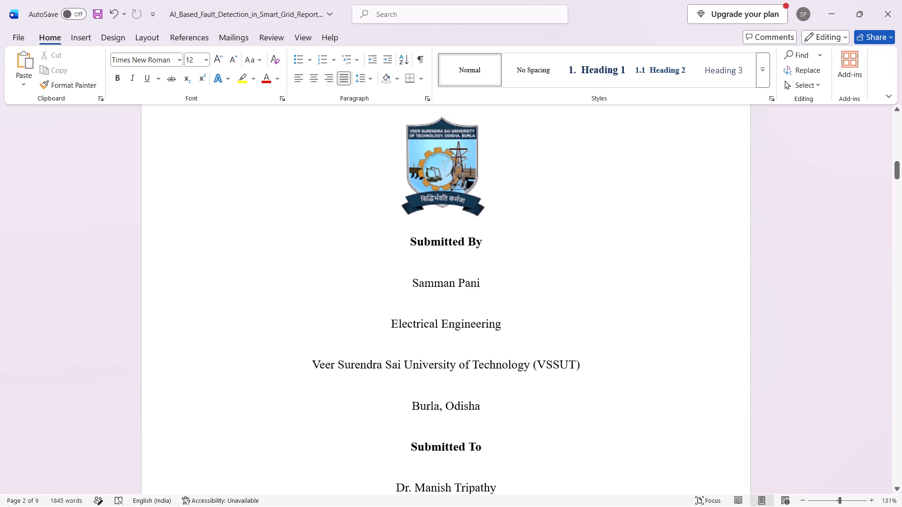
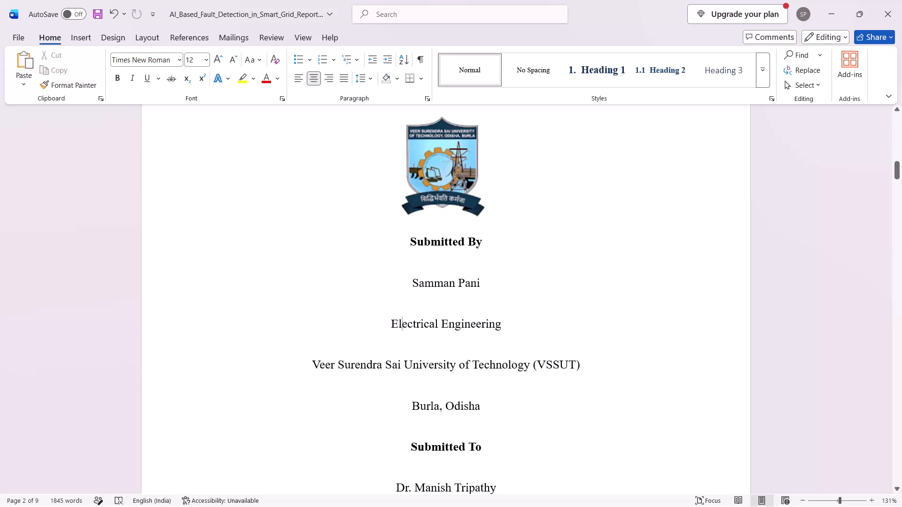
Add the student's registration number in parentheses after the name under Submitted By on page two.
{"action": "left_click", "coordinate": [488, 284]}
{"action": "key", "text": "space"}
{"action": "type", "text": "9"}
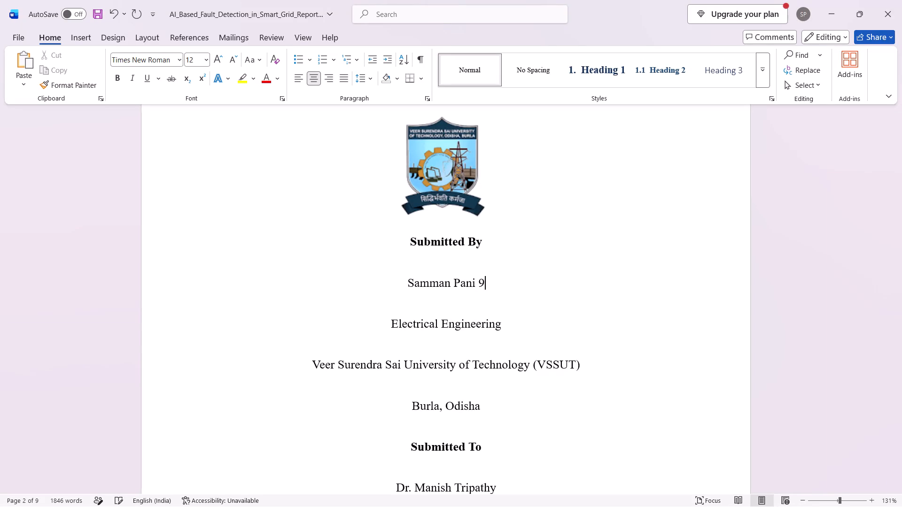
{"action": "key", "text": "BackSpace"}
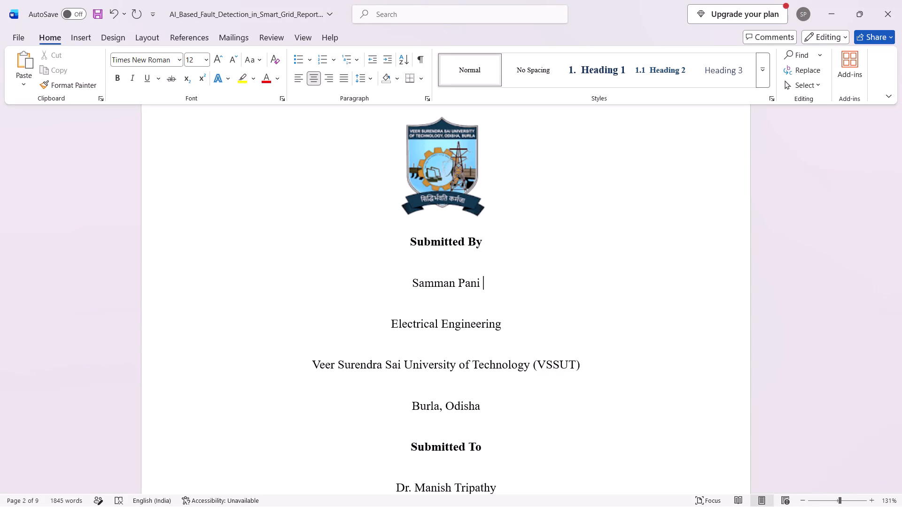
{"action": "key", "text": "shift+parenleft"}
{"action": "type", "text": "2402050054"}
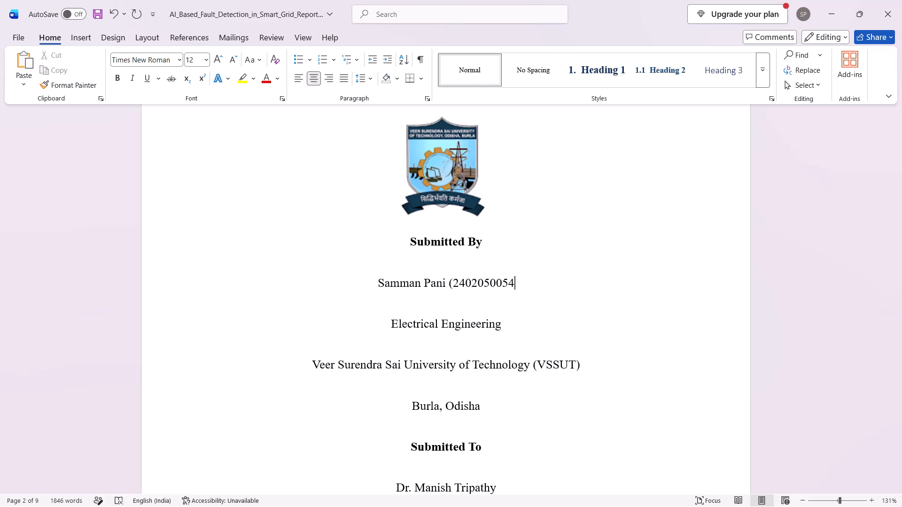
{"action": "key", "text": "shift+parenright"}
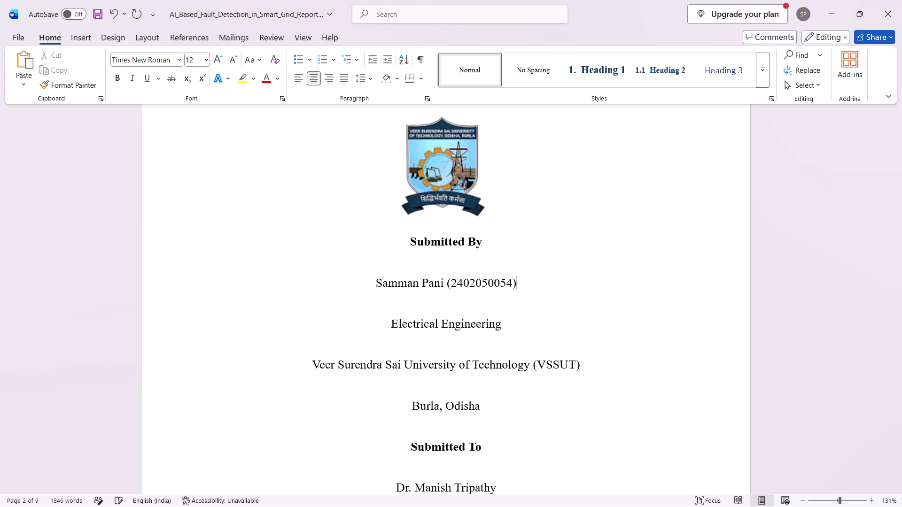
Move the parenthesised registration number onto its own line between the student's name and Electrical Engineering.
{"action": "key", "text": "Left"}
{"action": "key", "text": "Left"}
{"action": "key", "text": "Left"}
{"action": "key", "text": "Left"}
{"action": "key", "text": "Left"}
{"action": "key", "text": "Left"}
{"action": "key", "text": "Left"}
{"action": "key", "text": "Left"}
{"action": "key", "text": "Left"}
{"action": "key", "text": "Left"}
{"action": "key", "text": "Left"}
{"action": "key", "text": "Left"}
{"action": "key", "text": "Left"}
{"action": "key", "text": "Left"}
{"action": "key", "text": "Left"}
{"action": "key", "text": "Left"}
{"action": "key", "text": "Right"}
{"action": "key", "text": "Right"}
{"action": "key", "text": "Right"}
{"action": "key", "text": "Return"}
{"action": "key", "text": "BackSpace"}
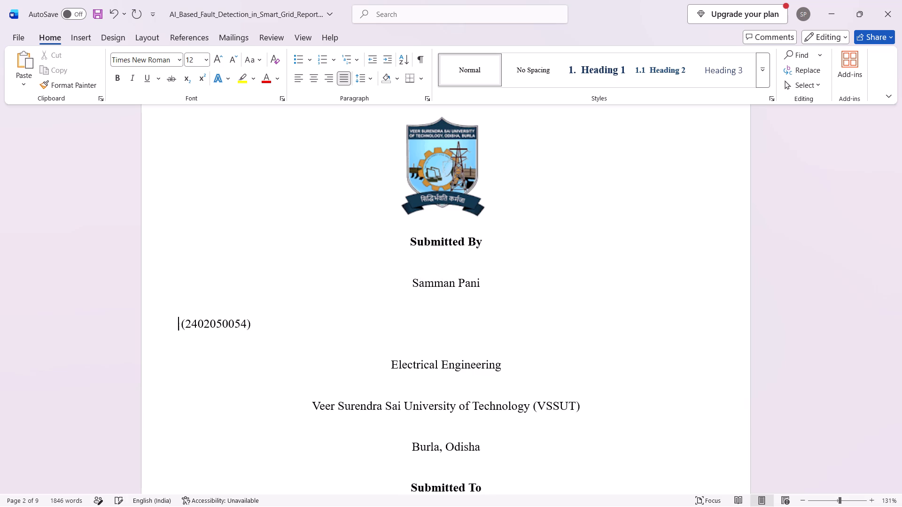
Join the bracketed roll number onto the same centered line as the student's name under Submitted By on page two.
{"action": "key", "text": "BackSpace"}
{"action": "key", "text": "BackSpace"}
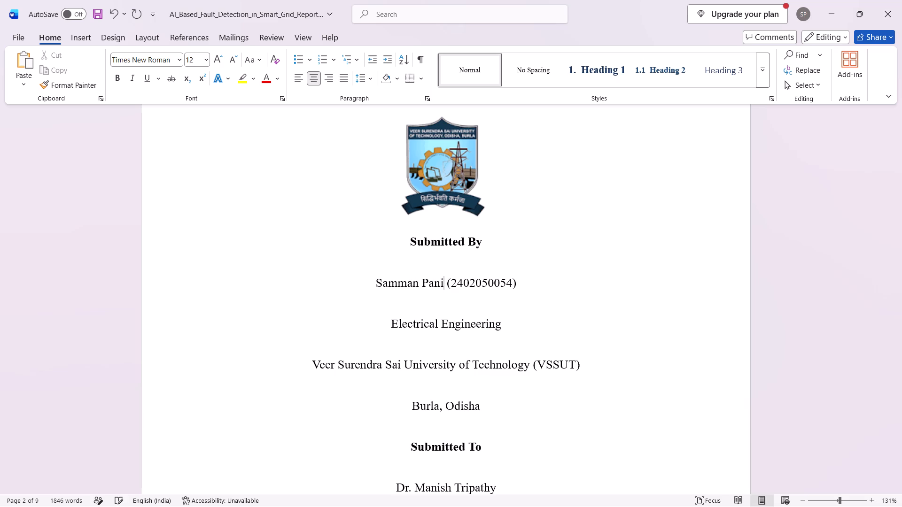
Open the line spacing options for the supervisor, designation and Academic Session lines under Submitted To on page two.
{"action": "scroll", "coordinate": [500, 385], "scroll_direction": "down", "scroll_amount": 5}
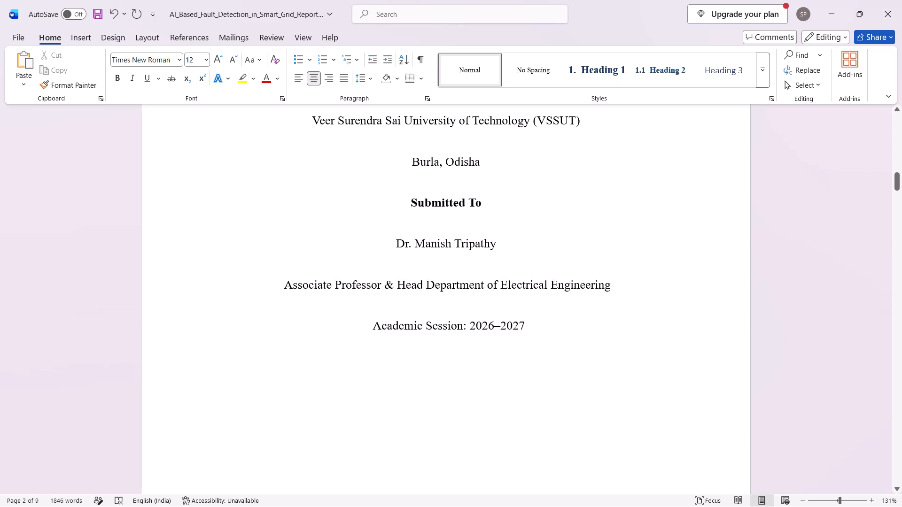
{"action": "left_click_drag", "start_coordinate": [384, 228], "coordinate": [518, 296]}
{"action": "left_click", "coordinate": [584, 379]}
{"action": "left_click_drag", "start_coordinate": [393, 241], "coordinate": [577, 325]}
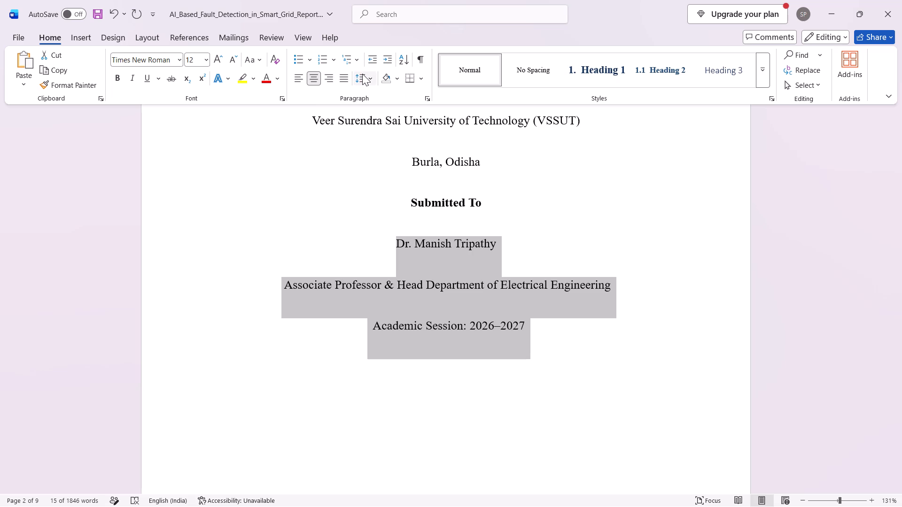
{"action": "left_click", "coordinate": [364, 75]}
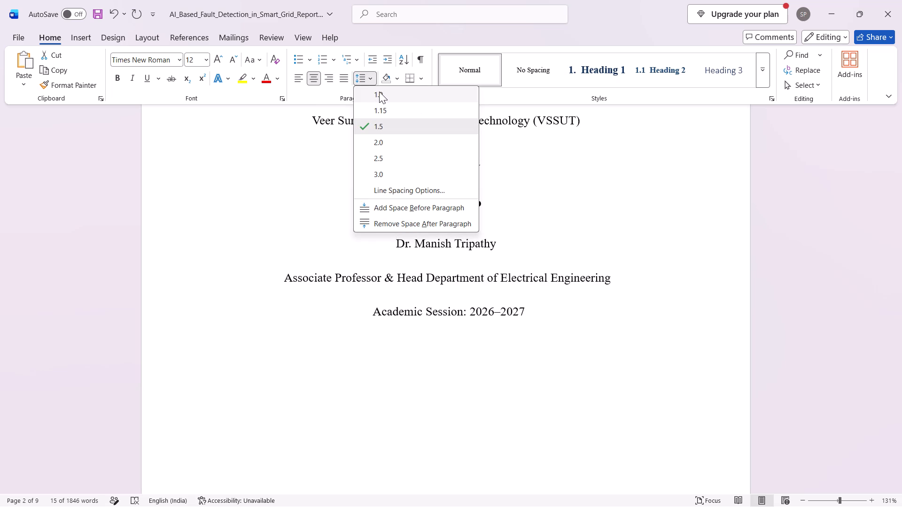
Set the line spacing of the supervisor, designation and Academic Session lines under Submitted To on page two to 1.0.
{"action": "left_click", "coordinate": [385, 94]}
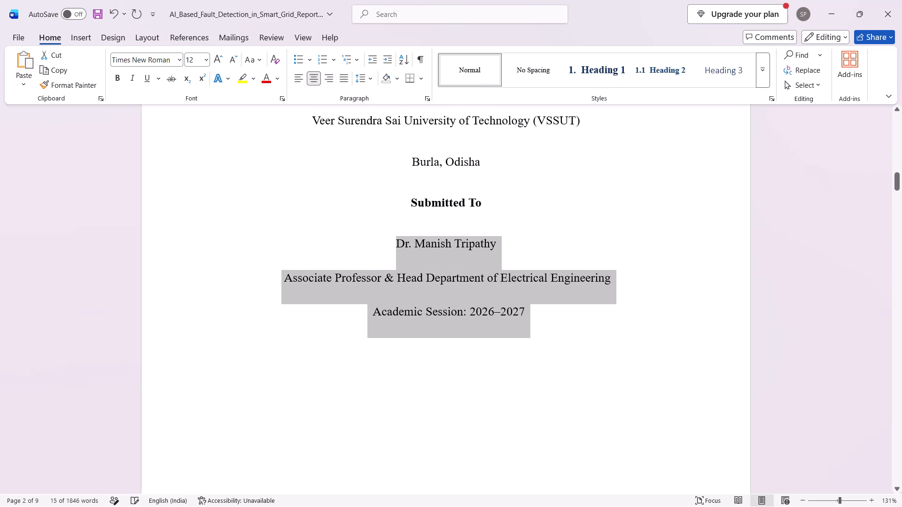
{"action": "left_click", "coordinate": [484, 406]}
Set the line spacing of the four lines under Submitted By, from the student's name to Burla, Odisha, to 1.0.
{"action": "scroll", "coordinate": [456, 377], "scroll_direction": "up", "scroll_amount": 3}
{"action": "scroll", "coordinate": [424, 292], "scroll_direction": "up", "scroll_amount": 2}
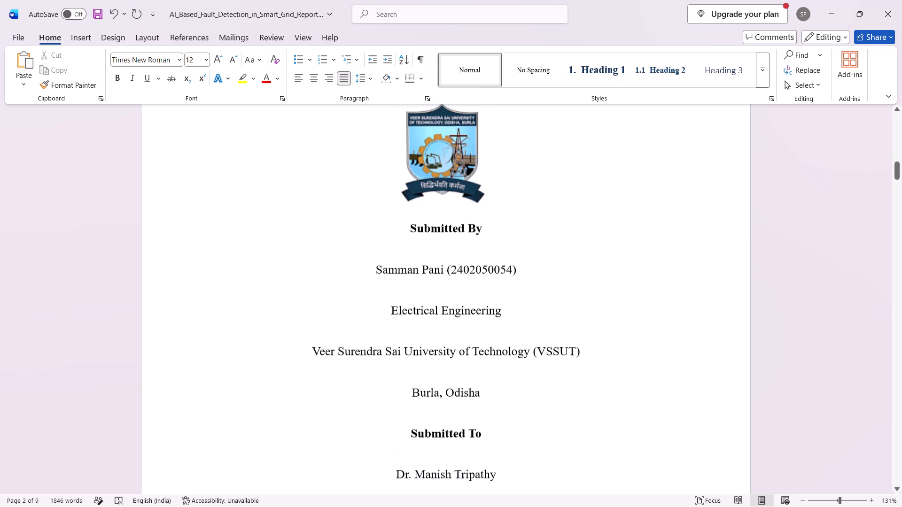
{"action": "left_click_drag", "start_coordinate": [378, 283], "coordinate": [553, 412]}
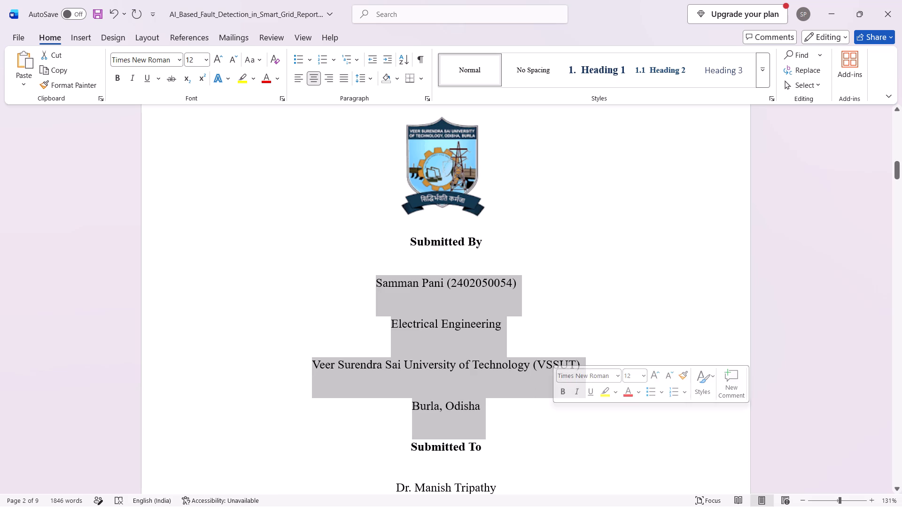
{"action": "left_click", "coordinate": [364, 80]}
{"action": "left_click", "coordinate": [371, 99]}
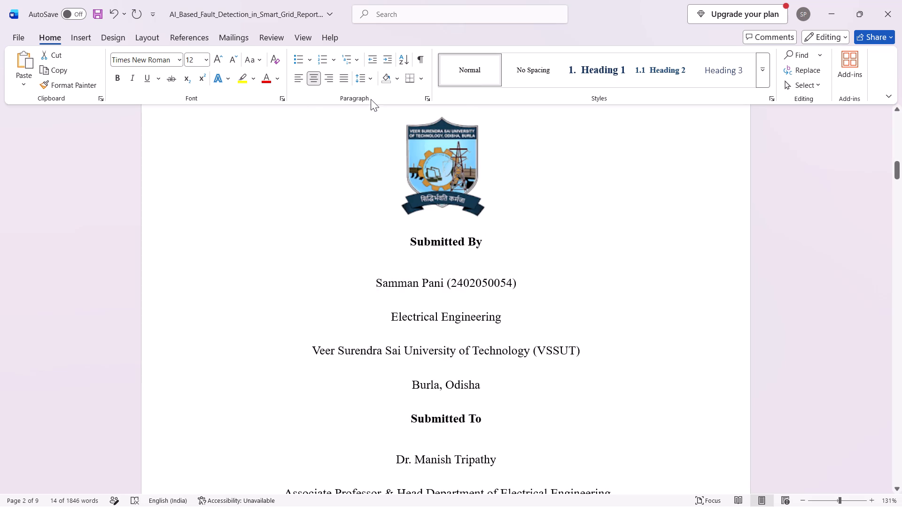
{"action": "left_click", "coordinate": [572, 423]}
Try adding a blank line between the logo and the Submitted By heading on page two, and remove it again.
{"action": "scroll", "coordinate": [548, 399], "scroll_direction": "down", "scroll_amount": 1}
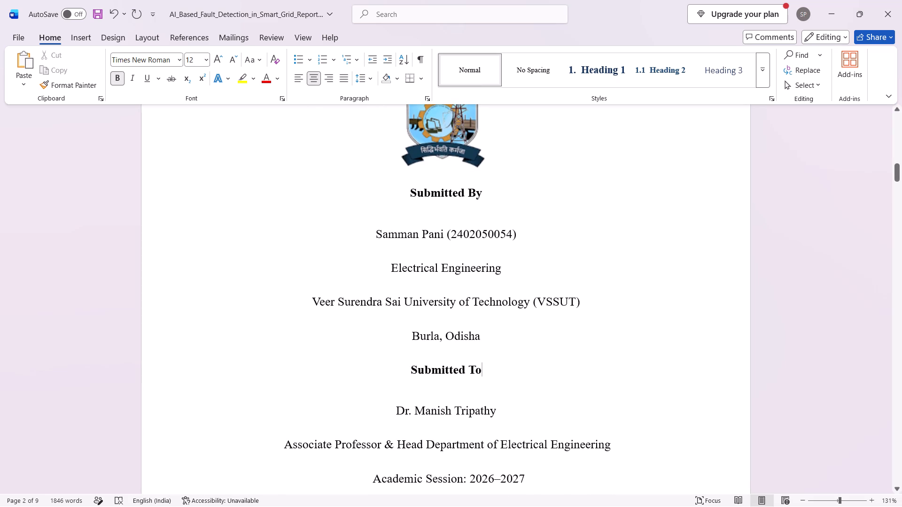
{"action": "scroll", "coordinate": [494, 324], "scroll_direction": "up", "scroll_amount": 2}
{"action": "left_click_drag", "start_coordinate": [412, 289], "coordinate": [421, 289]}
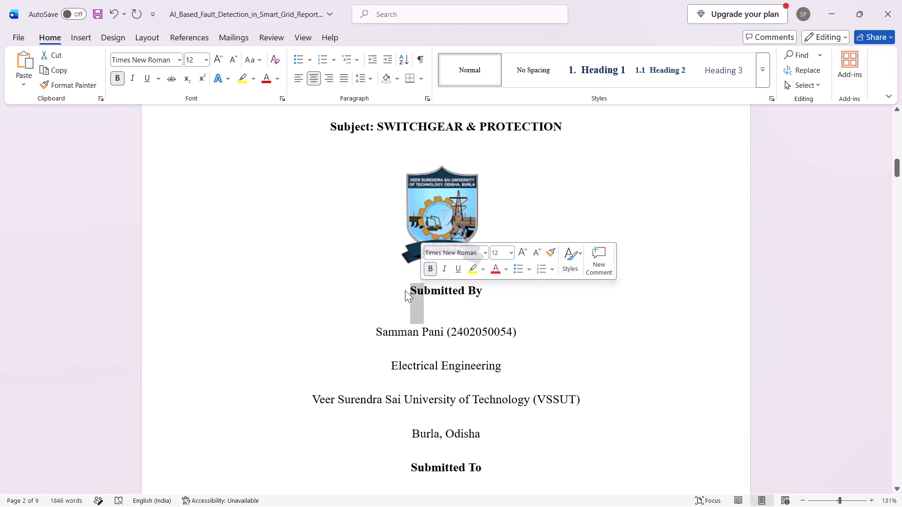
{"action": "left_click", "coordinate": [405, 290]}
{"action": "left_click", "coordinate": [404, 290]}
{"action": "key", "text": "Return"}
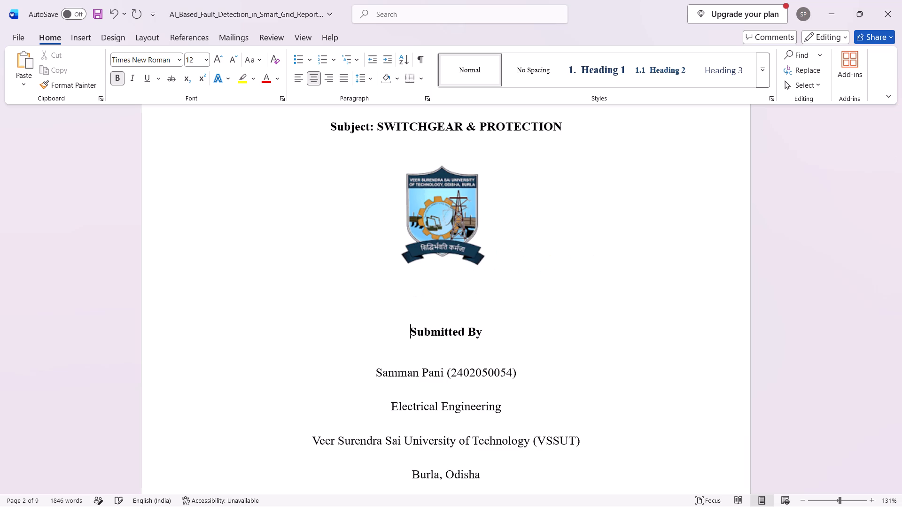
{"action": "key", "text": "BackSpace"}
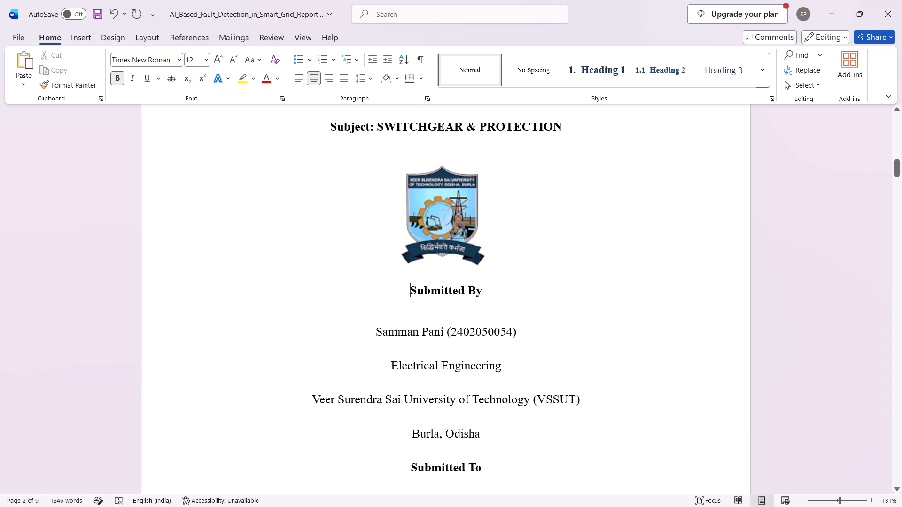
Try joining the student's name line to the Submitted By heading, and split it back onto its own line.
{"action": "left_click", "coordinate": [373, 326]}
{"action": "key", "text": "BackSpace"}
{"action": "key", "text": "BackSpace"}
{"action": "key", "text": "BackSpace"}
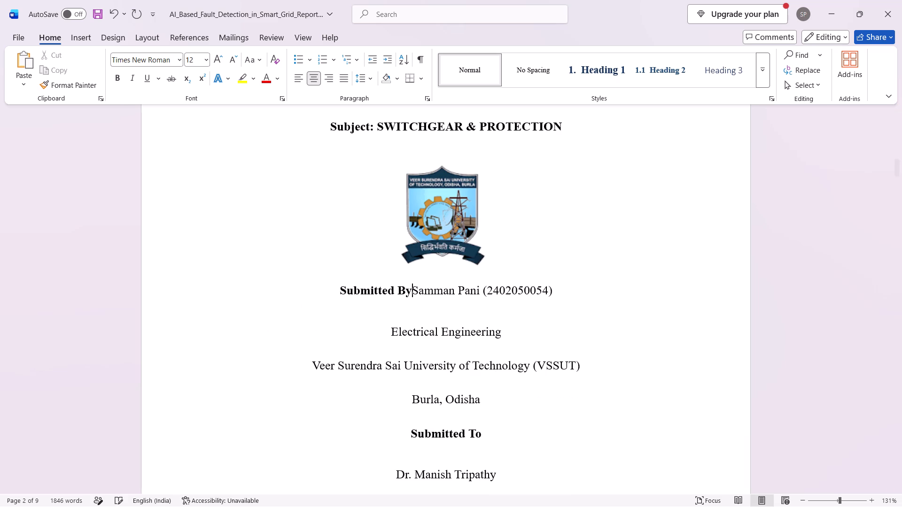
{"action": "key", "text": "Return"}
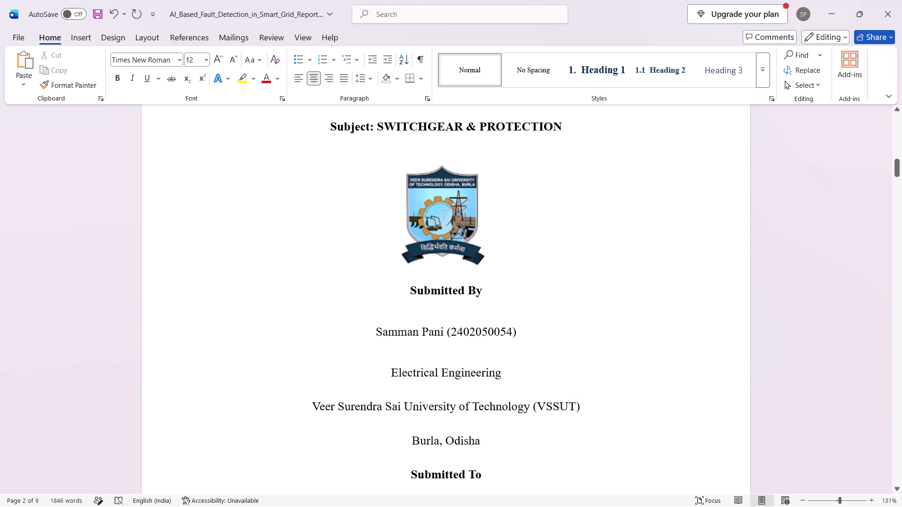
Examine the original cover on page one, show several report pages together, and open the context options on page one.
{"action": "scroll", "coordinate": [401, 387], "scroll_direction": "up", "scroll_amount": 4}
{"action": "scroll", "coordinate": [401, 387], "scroll_direction": "down", "scroll_amount": 4}
{"action": "scroll", "coordinate": [401, 387], "scroll_direction": "up", "scroll_amount": 10}
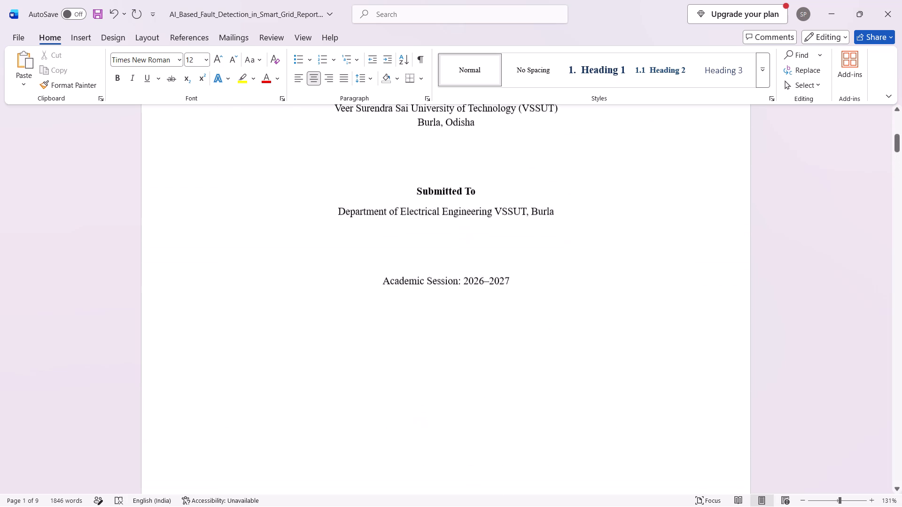
{"action": "scroll", "coordinate": [401, 387], "scroll_direction": "up", "scroll_amount": 16}
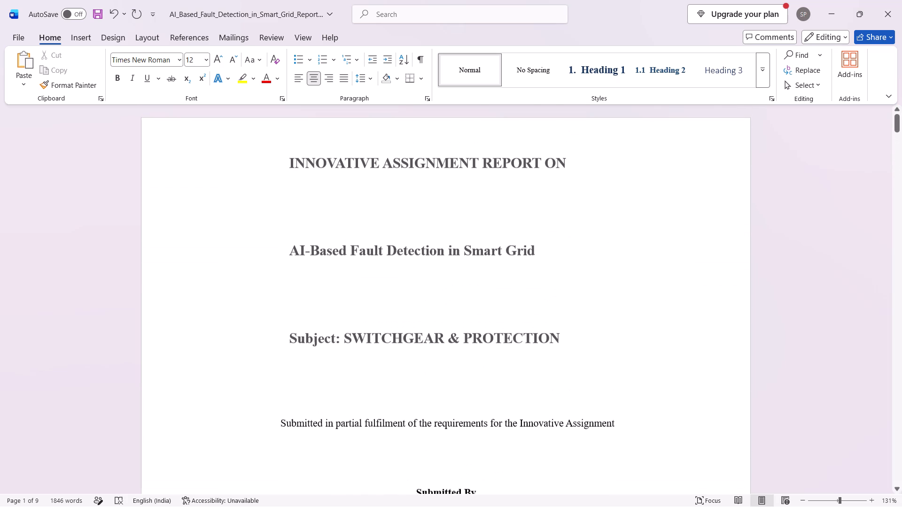
{"action": "scroll", "coordinate": [400, 387], "scroll_direction": "down", "scroll_amount": 9, "text": "ctrl"}
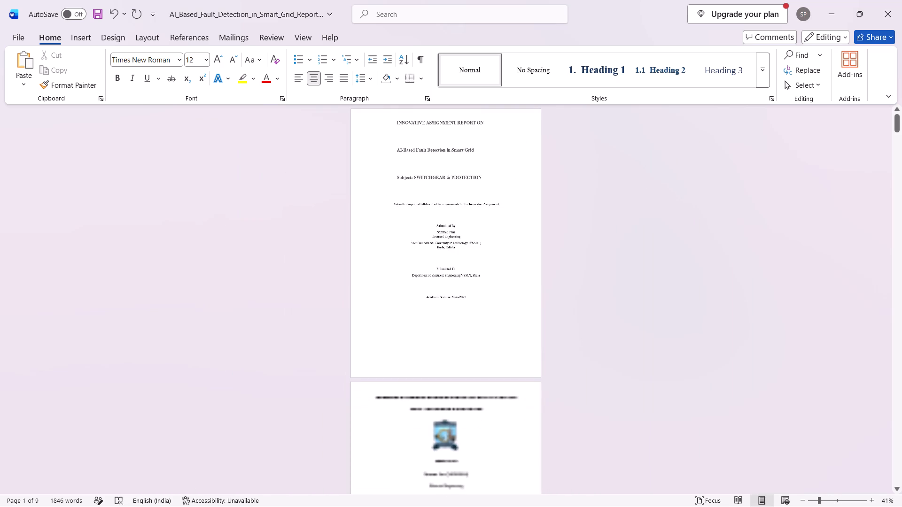
{"action": "right_click", "coordinate": [118, 288]}
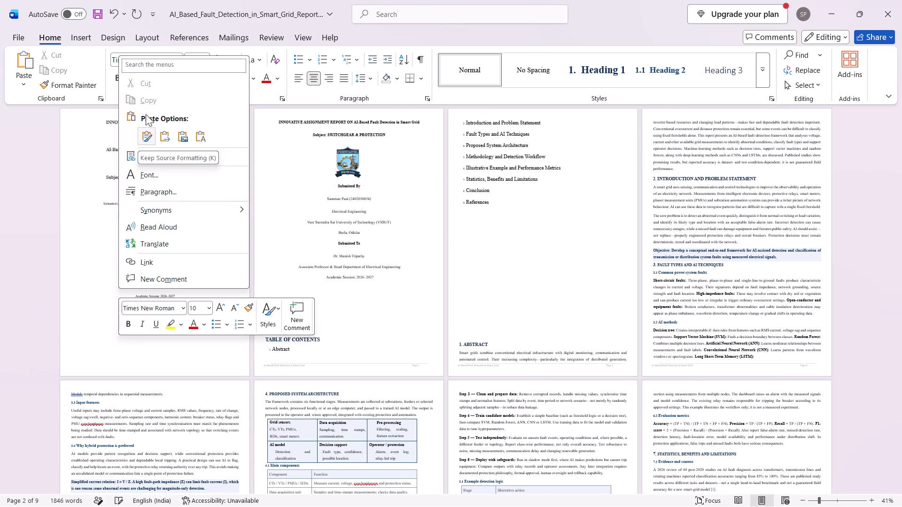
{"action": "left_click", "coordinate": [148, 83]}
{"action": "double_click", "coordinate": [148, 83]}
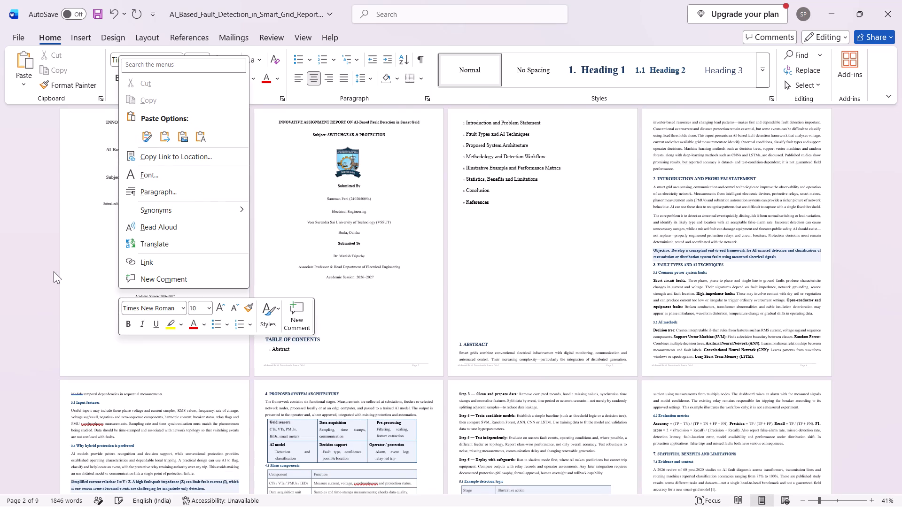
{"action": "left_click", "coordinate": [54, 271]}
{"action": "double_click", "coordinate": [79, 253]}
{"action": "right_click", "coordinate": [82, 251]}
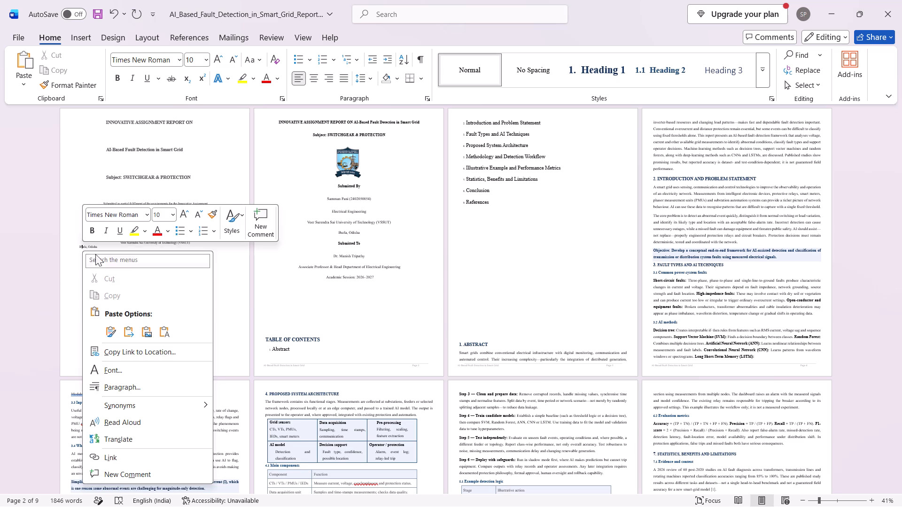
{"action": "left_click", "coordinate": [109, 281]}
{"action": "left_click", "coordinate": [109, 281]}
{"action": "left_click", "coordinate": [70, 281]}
Delete all of the old cover text on page one, ahead of the cover with the VSSUT logo.
{"action": "left_click_drag", "start_coordinate": [211, 317], "coordinate": [62, 62]}
{"action": "key", "text": "BackSpace"}
{"action": "key", "text": "BackSpace"}
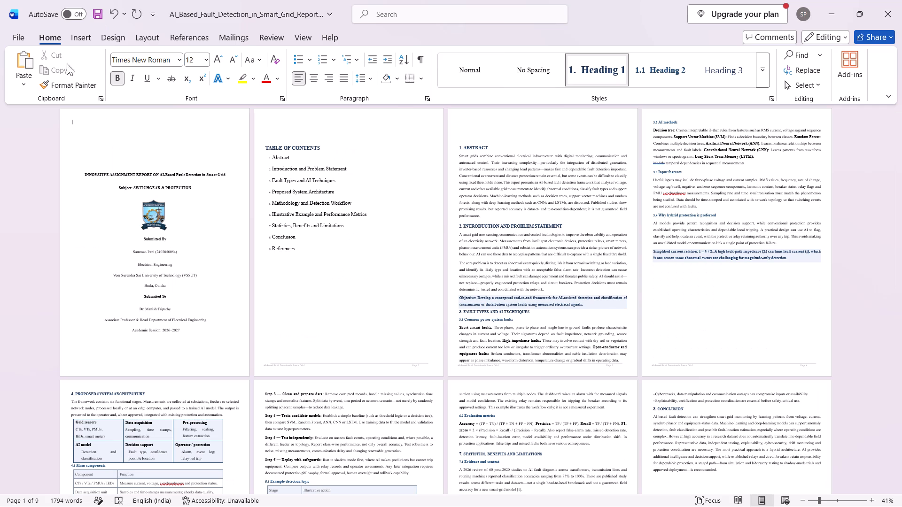
Remove the blank lines above the INNOVATIVE ASSIGNMENT REPORT title so the logo cover starts at the top of page one.
{"action": "left_click", "coordinate": [82, 171]}
{"action": "key", "text": "BackSpace"}
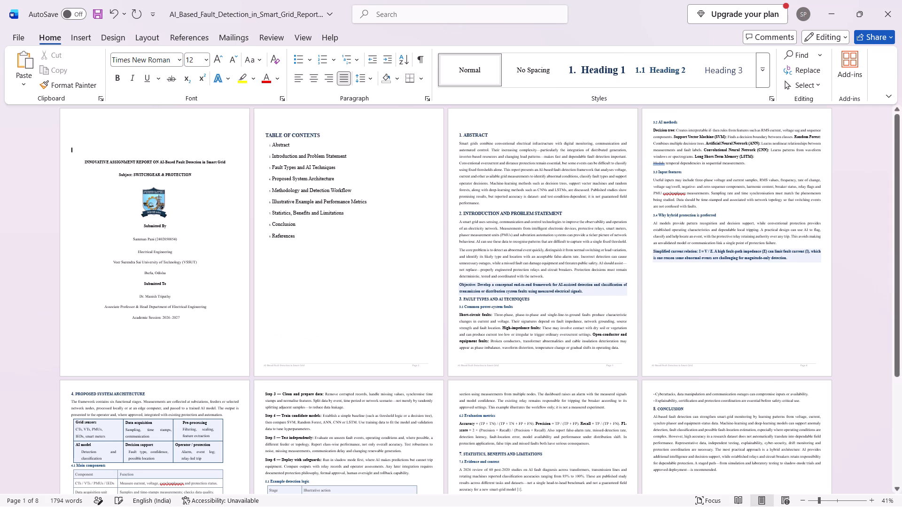
{"action": "key", "text": "BackSpace"}
{"action": "key", "text": "BackSpace"}
{"action": "key", "text": "BackSpace"}
{"action": "key", "text": "BackSpace"}
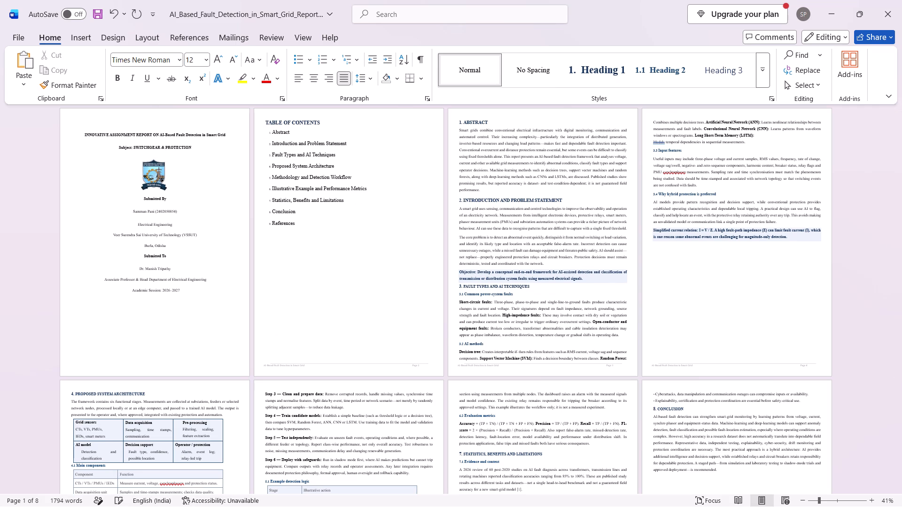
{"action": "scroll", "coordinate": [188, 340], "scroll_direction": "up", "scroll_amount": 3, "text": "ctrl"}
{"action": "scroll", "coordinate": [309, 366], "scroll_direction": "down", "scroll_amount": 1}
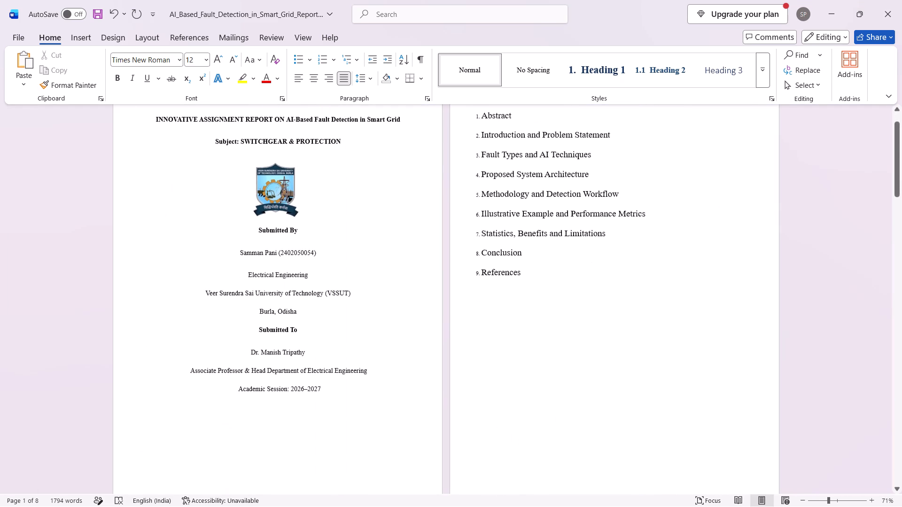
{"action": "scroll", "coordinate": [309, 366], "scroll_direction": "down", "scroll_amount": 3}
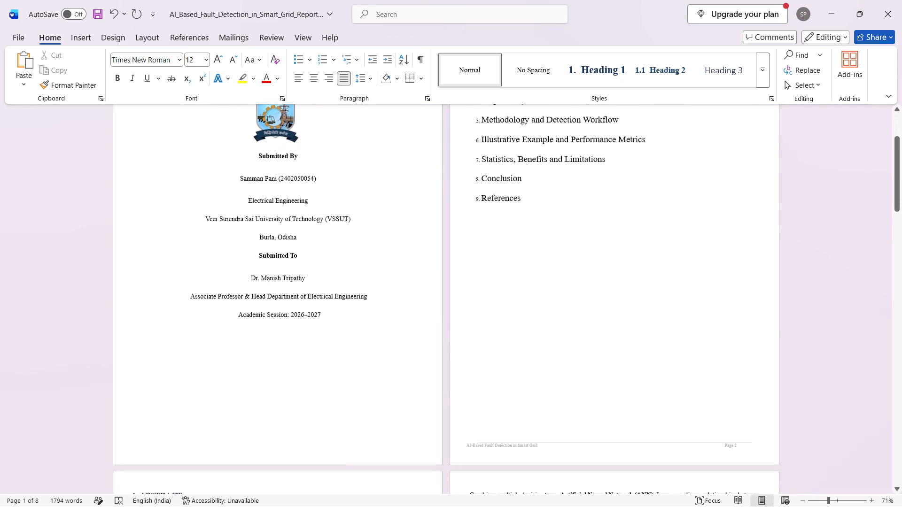
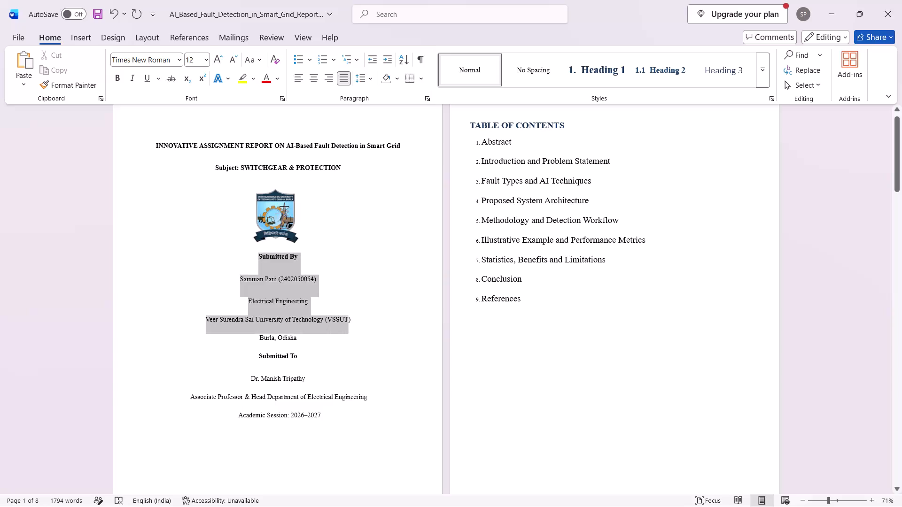
Set the student name, department, university and Burla, Odisha lines under Submitted By to 14 pt.
{"action": "left_click", "coordinate": [371, 354]}
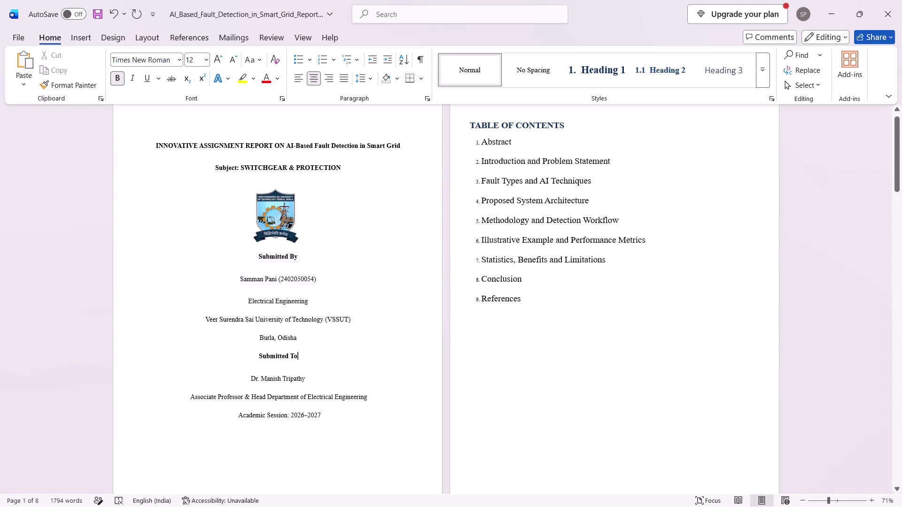
{"action": "left_click_drag", "start_coordinate": [241, 280], "coordinate": [322, 331]}
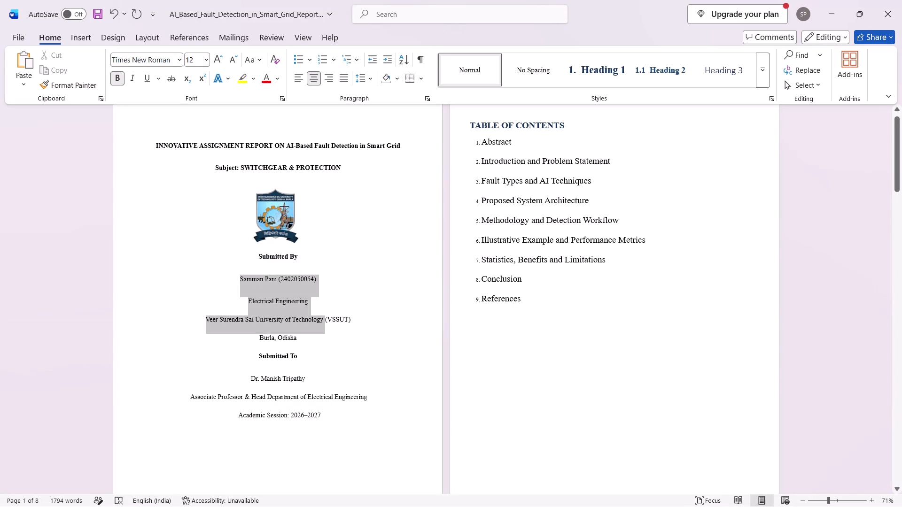
{"action": "left_click_drag", "start_coordinate": [322, 331], "coordinate": [328, 339]}
{"action": "left_click", "coordinate": [428, 299]}
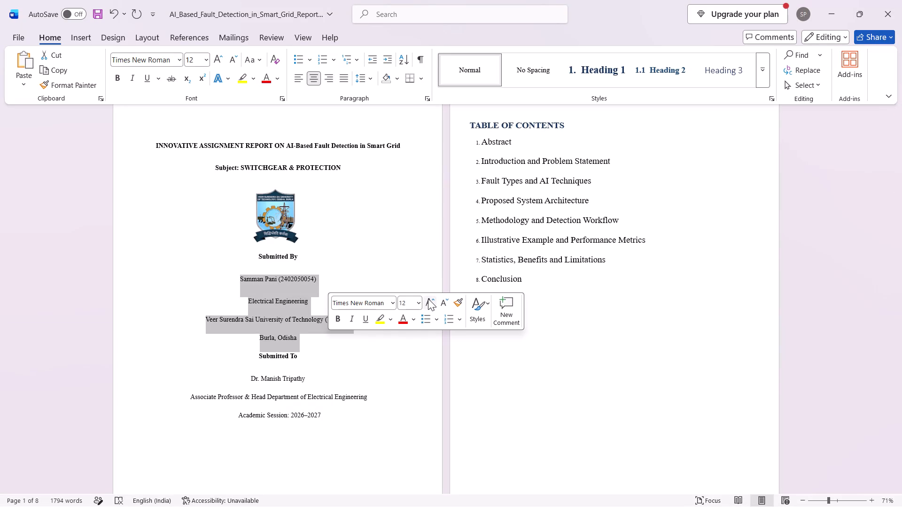
{"action": "left_click", "coordinate": [428, 299]}
{"action": "left_click", "coordinate": [443, 301]}
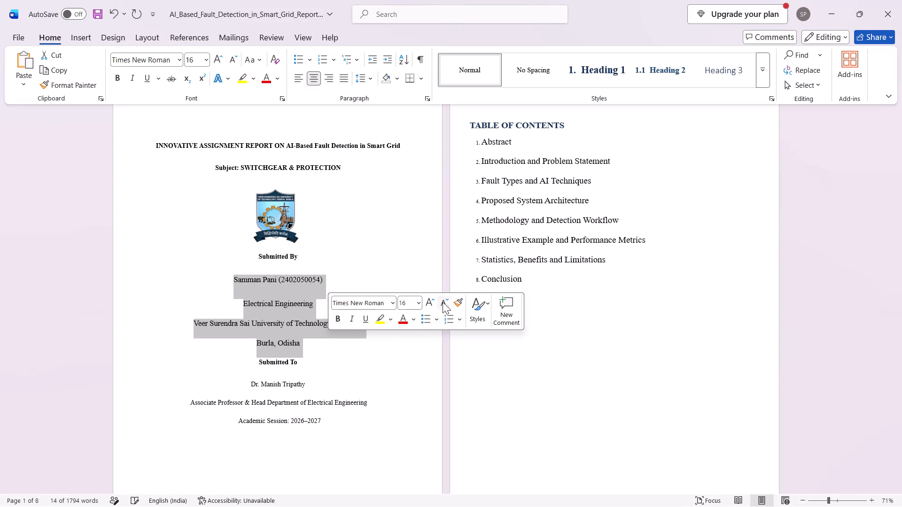
Set the supervisor, designation and Academic Session lines under Submitted To to 14 pt.
{"action": "left_click", "coordinate": [364, 390]}
{"action": "left_click_drag", "start_coordinate": [246, 384], "coordinate": [344, 416]}
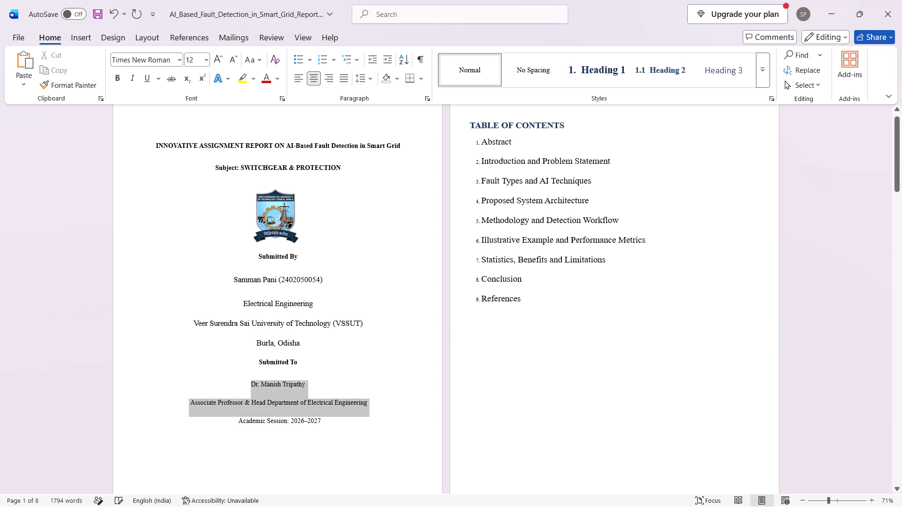
{"action": "left_click_drag", "start_coordinate": [344, 416], "coordinate": [346, 423]}
{"action": "left_click", "coordinate": [447, 388]}
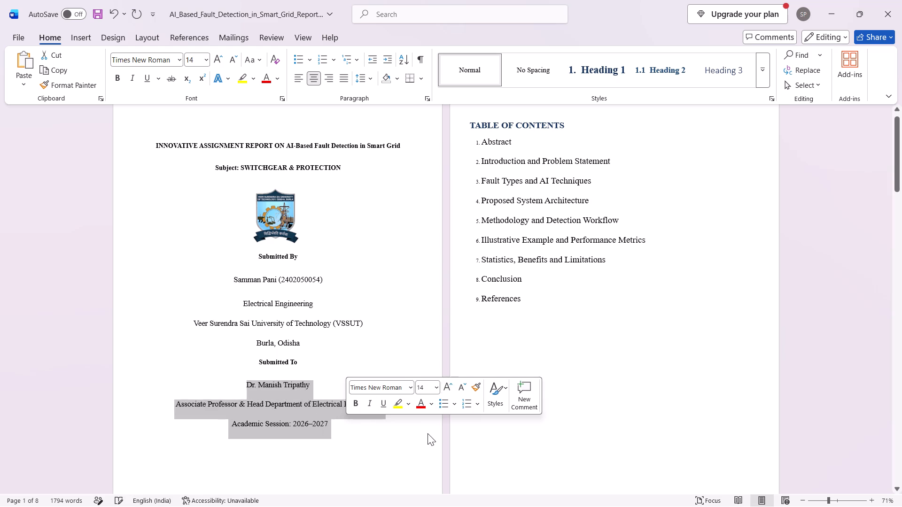
{"action": "left_click", "coordinate": [428, 434]}
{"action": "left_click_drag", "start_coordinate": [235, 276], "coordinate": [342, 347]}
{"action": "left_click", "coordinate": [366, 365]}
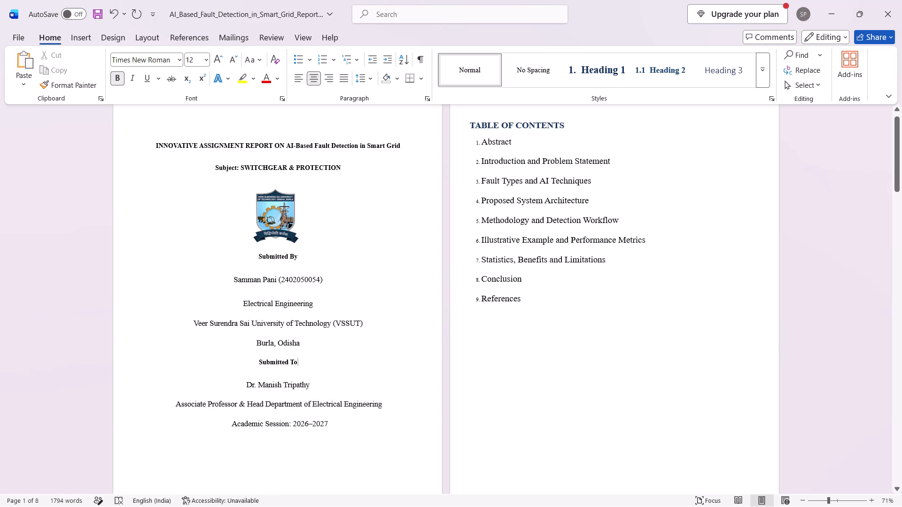
Review the layout of the whole report, from the logo cover through the Conclusion, and return to page one.
{"action": "scroll", "coordinate": [467, 351], "scroll_direction": "up", "scroll_amount": 2}
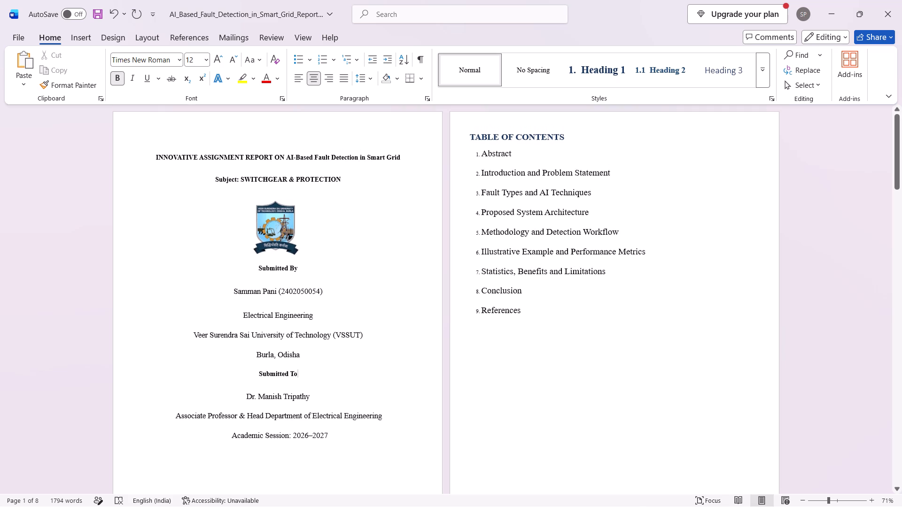
{"action": "scroll", "coordinate": [409, 384], "scroll_direction": "down", "scroll_amount": 6}
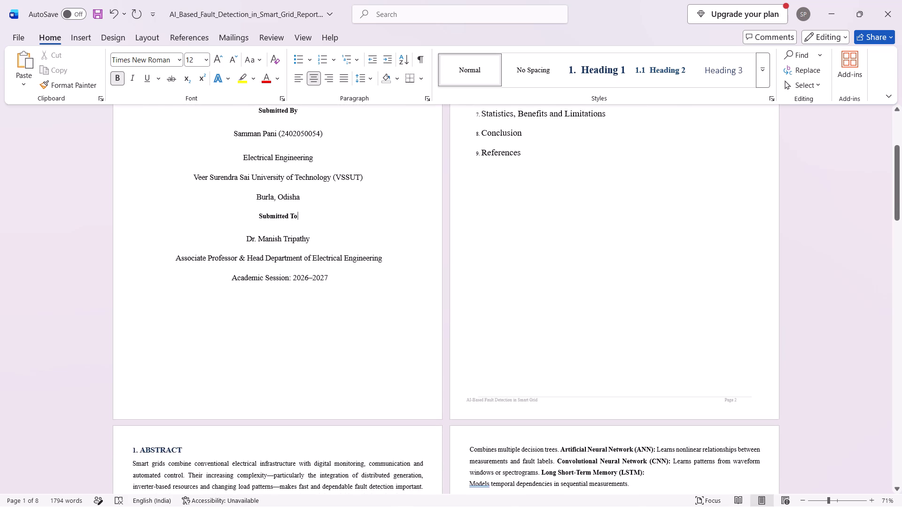
{"action": "scroll", "coordinate": [408, 384], "scroll_direction": "up", "scroll_amount": 4}
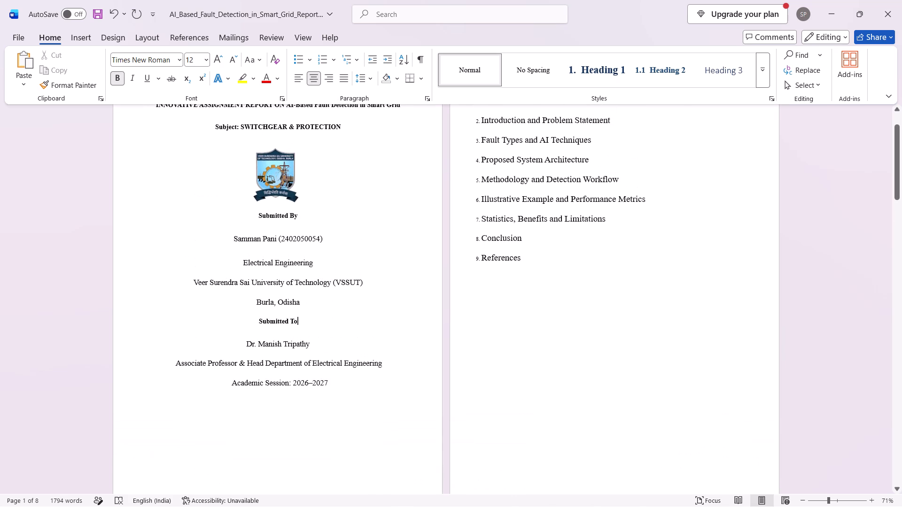
{"action": "scroll", "coordinate": [406, 383], "scroll_direction": "up", "scroll_amount": 2}
{"action": "scroll", "coordinate": [406, 383], "scroll_direction": "down", "scroll_amount": 7}
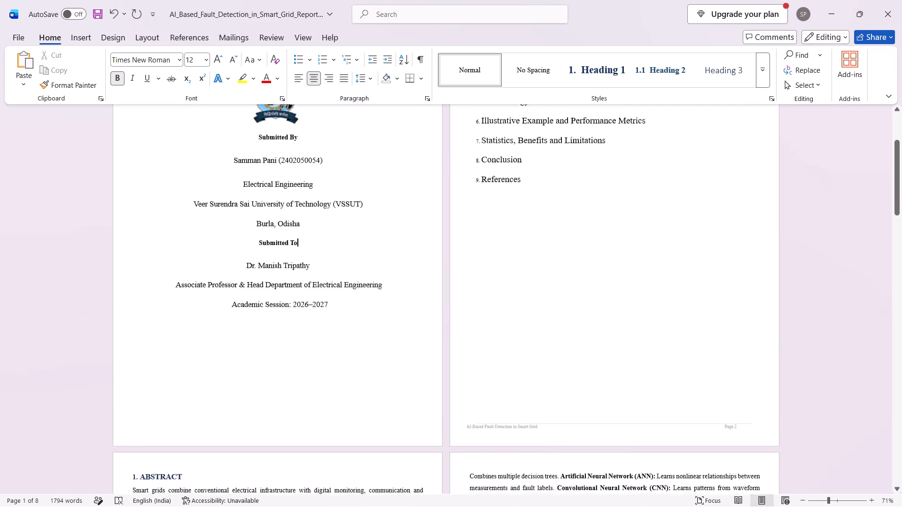
{"action": "scroll", "coordinate": [405, 382], "scroll_direction": "down", "scroll_amount": 9}
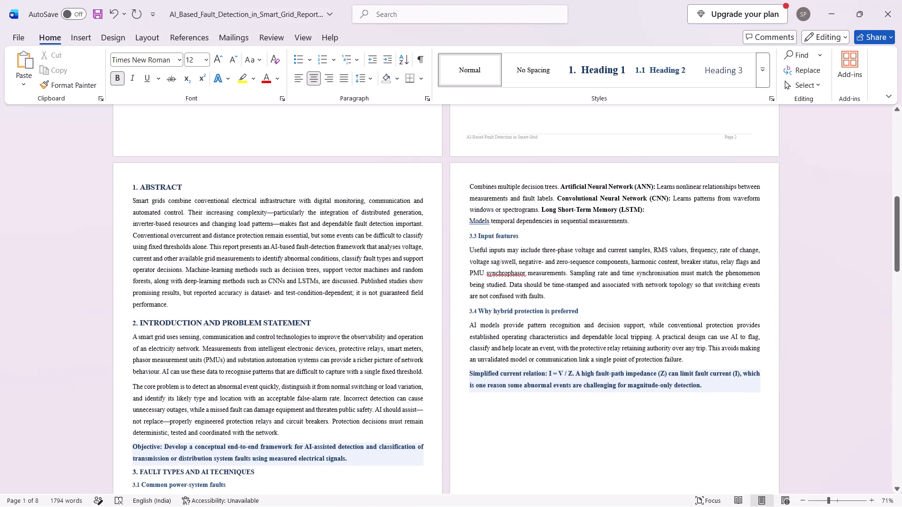
{"action": "scroll", "coordinate": [404, 382], "scroll_direction": "down", "scroll_amount": 3}
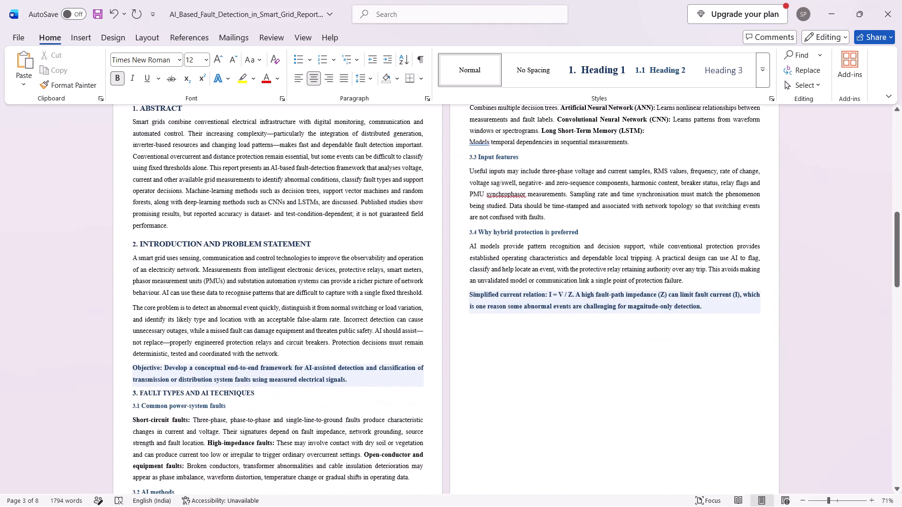
{"action": "scroll", "coordinate": [402, 380], "scroll_direction": "down", "scroll_amount": 5}
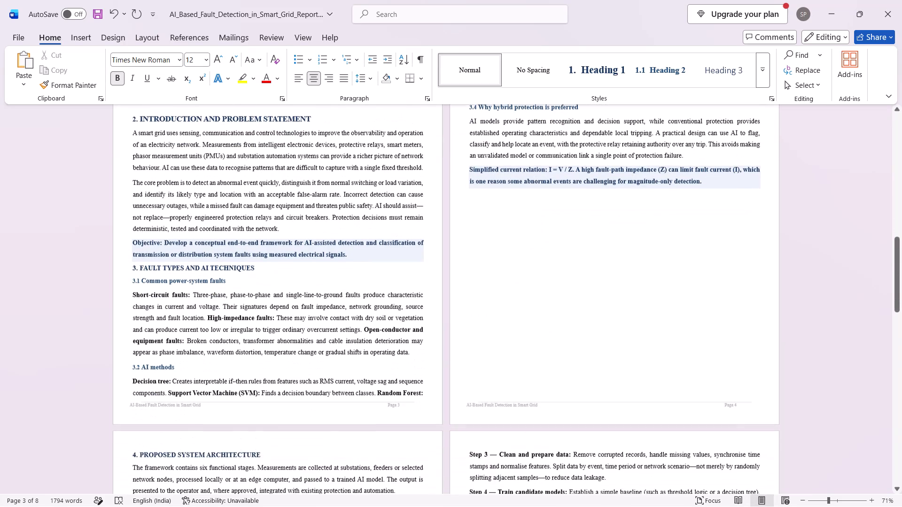
{"action": "scroll", "coordinate": [400, 377], "scroll_direction": "down", "scroll_amount": 3}
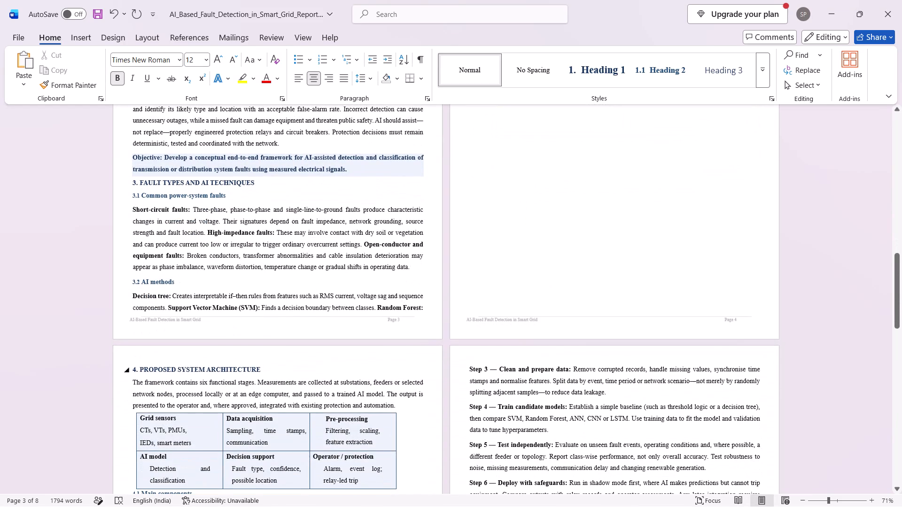
{"action": "scroll", "coordinate": [400, 377], "scroll_direction": "down", "scroll_amount": 10}
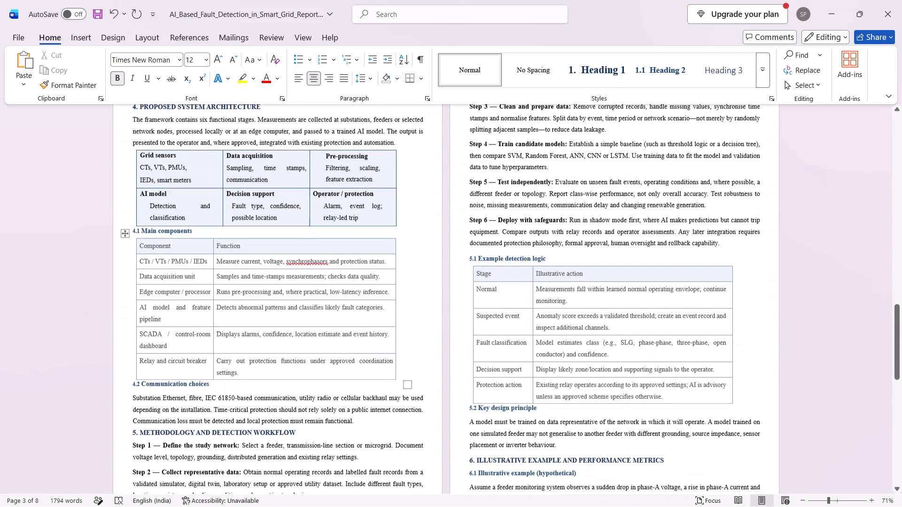
{"action": "scroll", "coordinate": [399, 377], "scroll_direction": "down", "scroll_amount": 16}
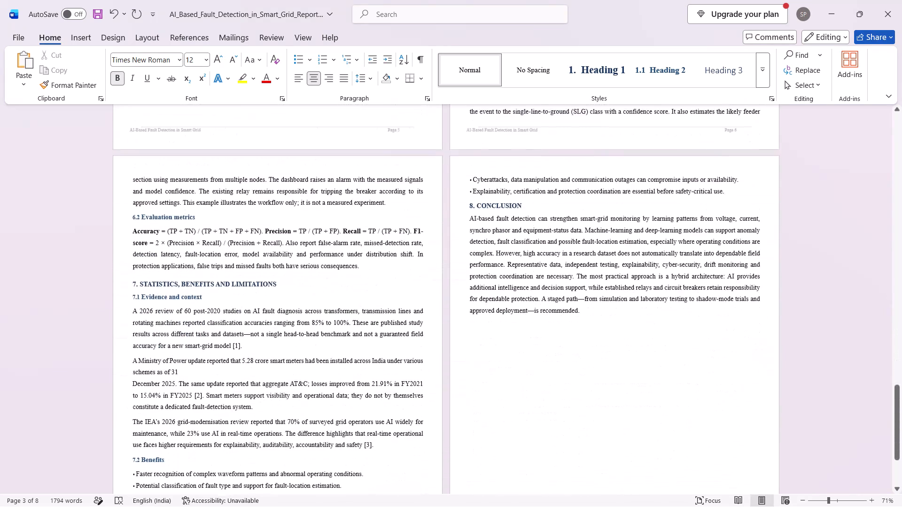
{"action": "scroll", "coordinate": [398, 376], "scroll_direction": "down", "scroll_amount": 9}
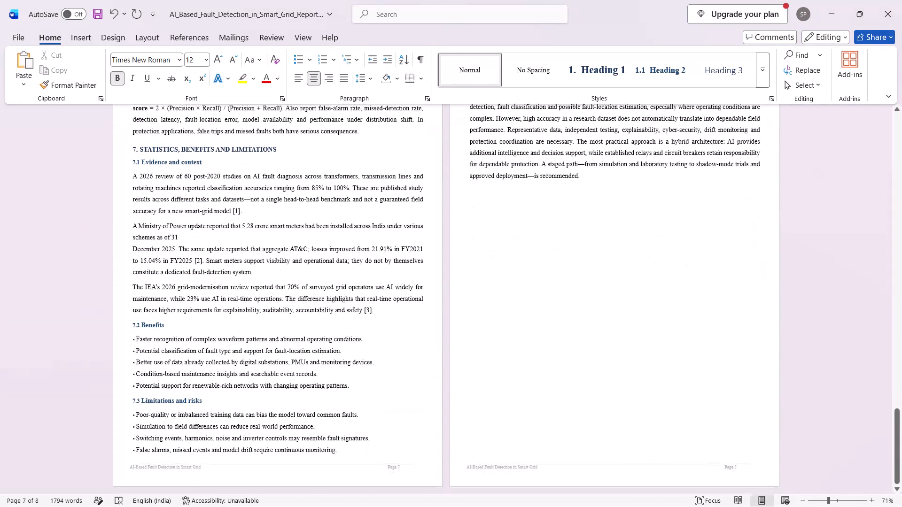
{"action": "scroll", "coordinate": [398, 376], "scroll_direction": "up", "scroll_amount": 5}
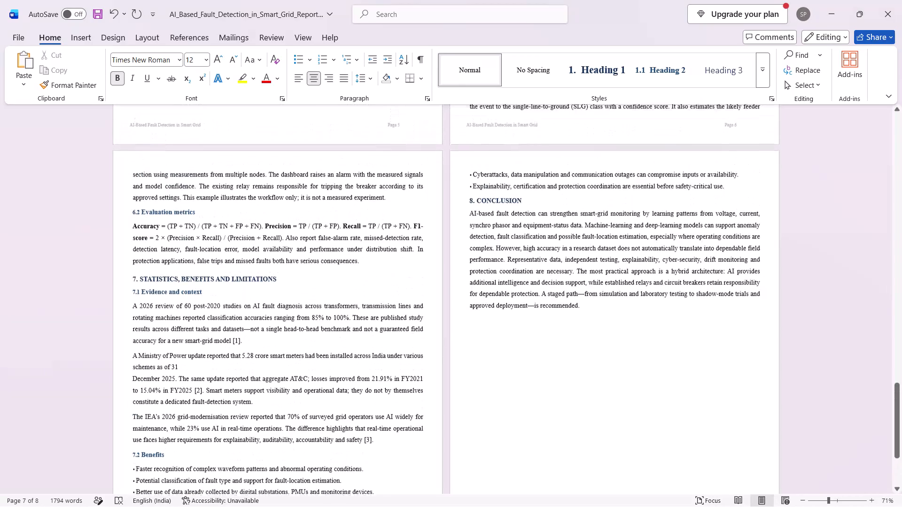
{"action": "scroll", "coordinate": [398, 376], "scroll_direction": "up", "scroll_amount": 18}
{"action": "scroll", "coordinate": [397, 375], "scroll_direction": "up", "scroll_amount": 14}
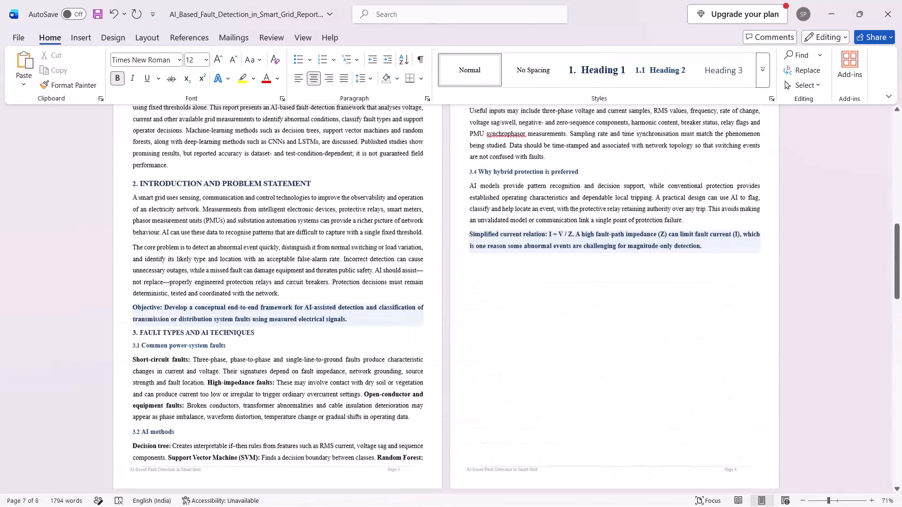
{"action": "scroll", "coordinate": [394, 373], "scroll_direction": "up", "scroll_amount": 20}
{"action": "scroll", "coordinate": [394, 373], "scroll_direction": "up", "scroll_amount": 1}
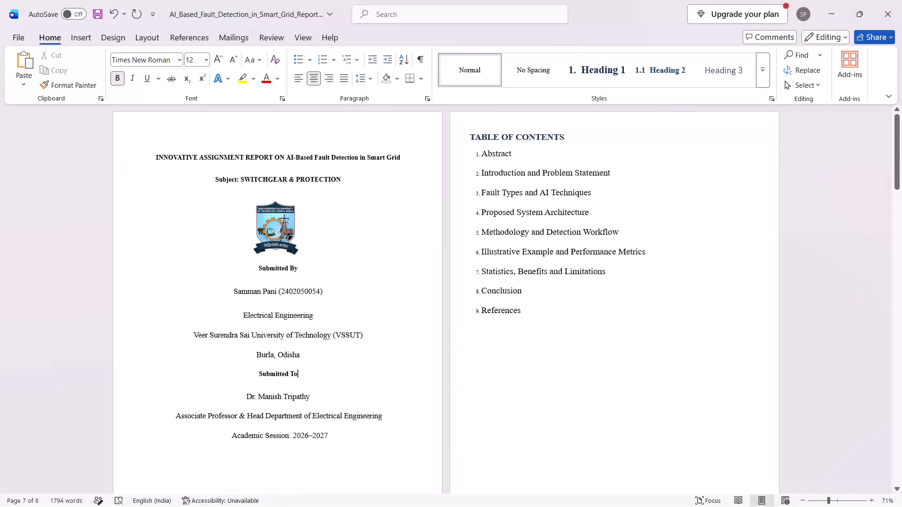
Start saving a copy in the Documents folder with the file name AI_Based_Fault_Detection_in_Smart_Grid_Report power system.
{"action": "left_click", "coordinate": [23, 42]}
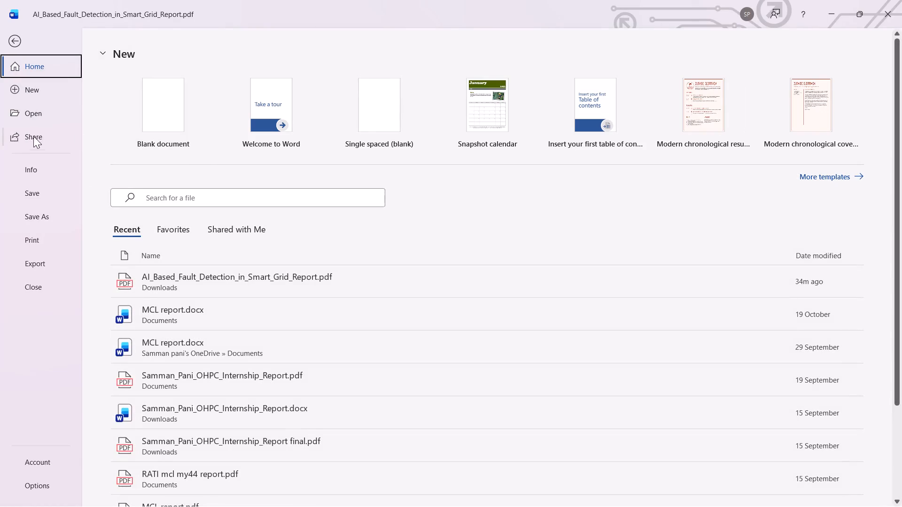
{"action": "left_click", "coordinate": [37, 93]}
{"action": "left_click", "coordinate": [35, 62]}
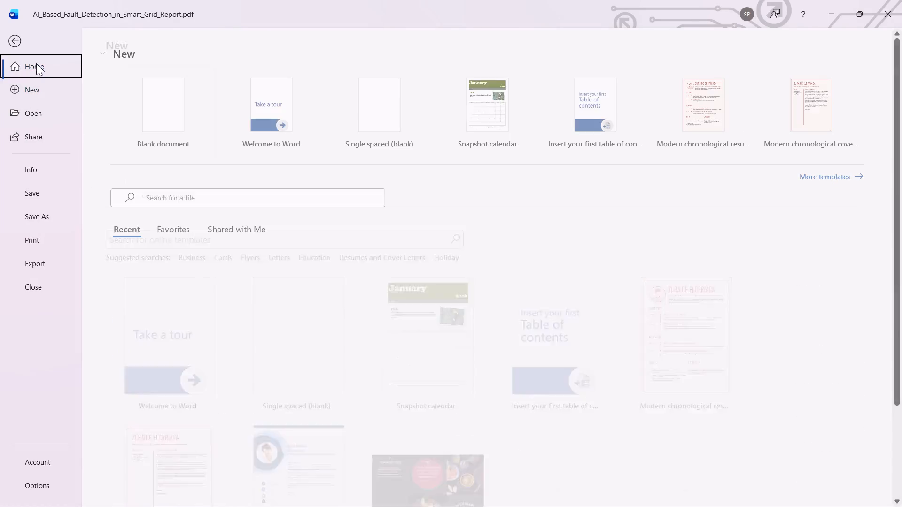
{"action": "left_click", "coordinate": [49, 217]}
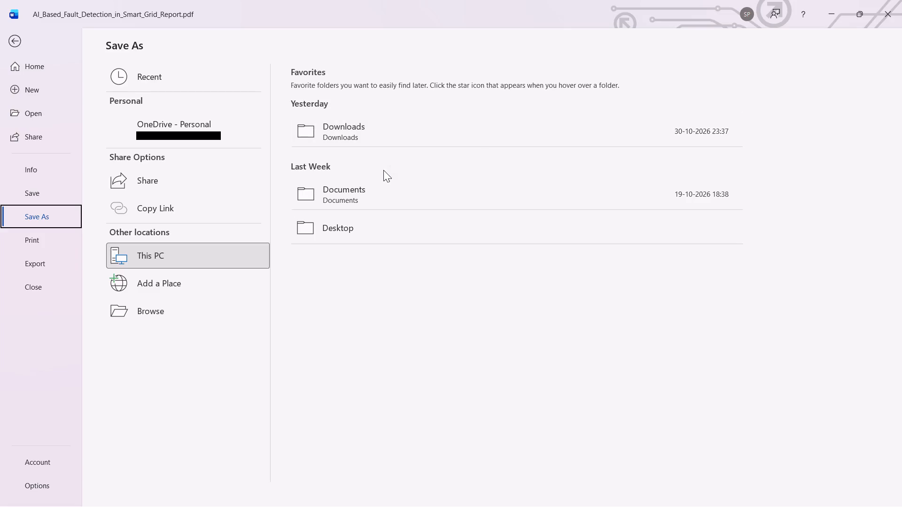
{"action": "left_click", "coordinate": [394, 190]}
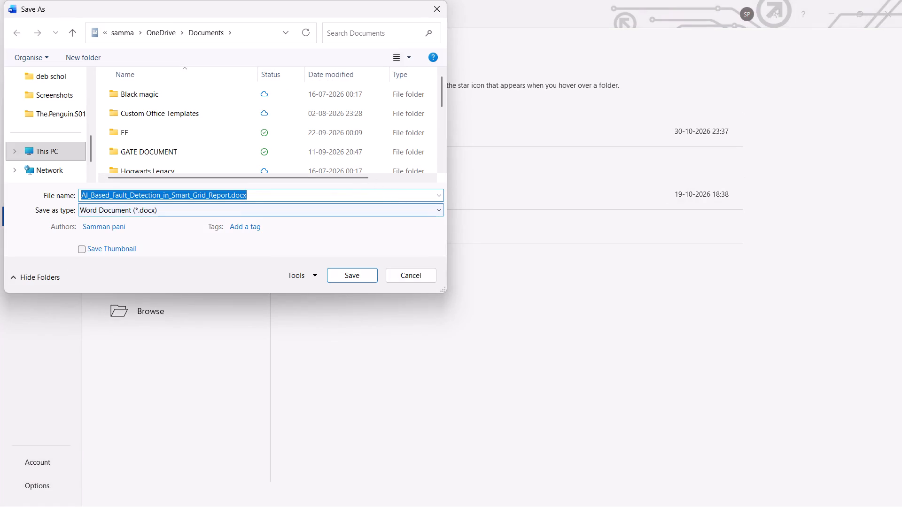
{"action": "left_click", "coordinate": [230, 195]}
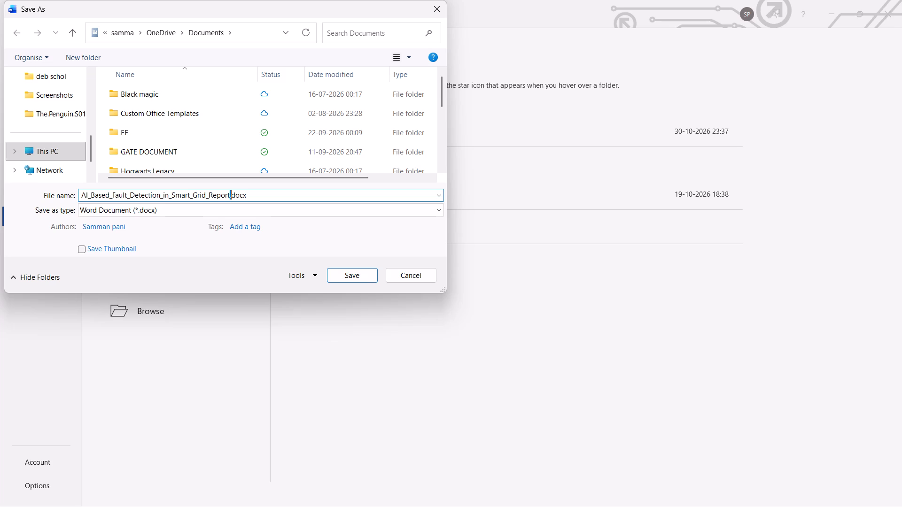
{"action": "key", "text": "space"}
{"action": "type", "text": "powe"}
{"action": "type", "text": "r syst"}
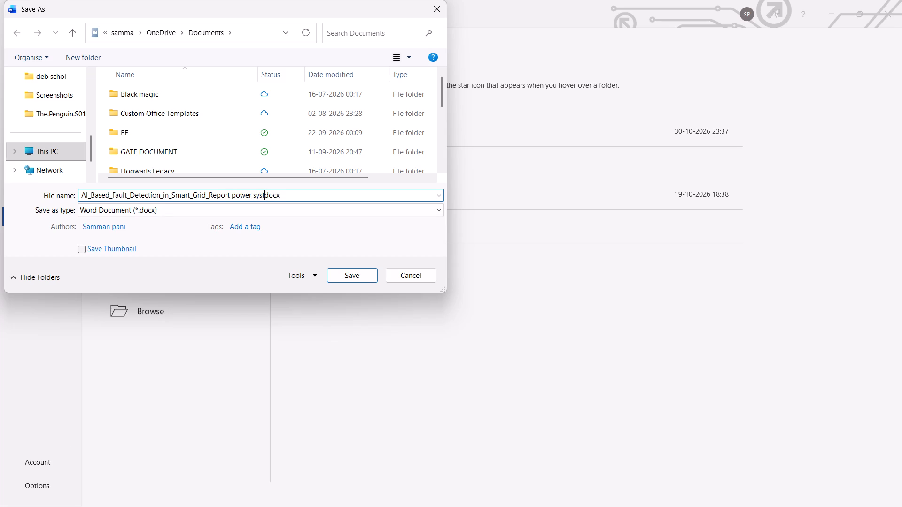
{"action": "type", "text": "em"}
{"action": "key", "text": "space"}
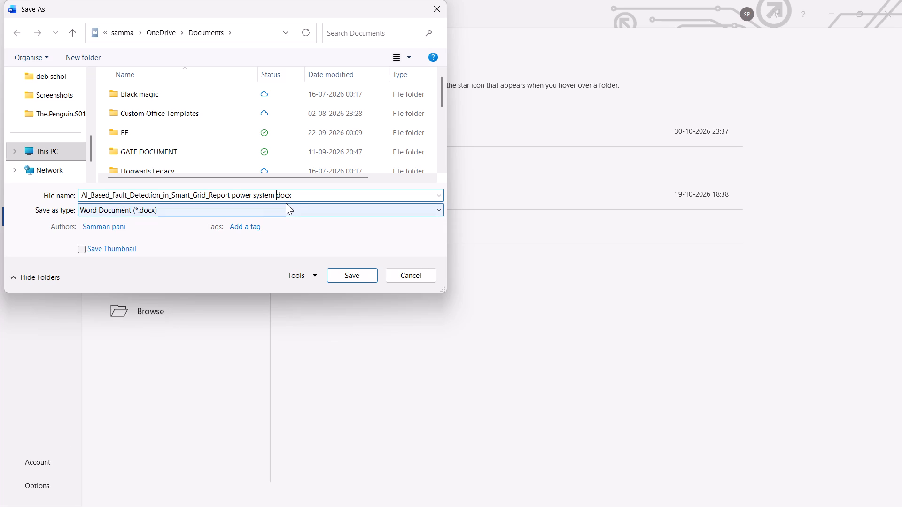
{"action": "key", "text": "BackSpace"}
{"action": "key", "text": "period"}
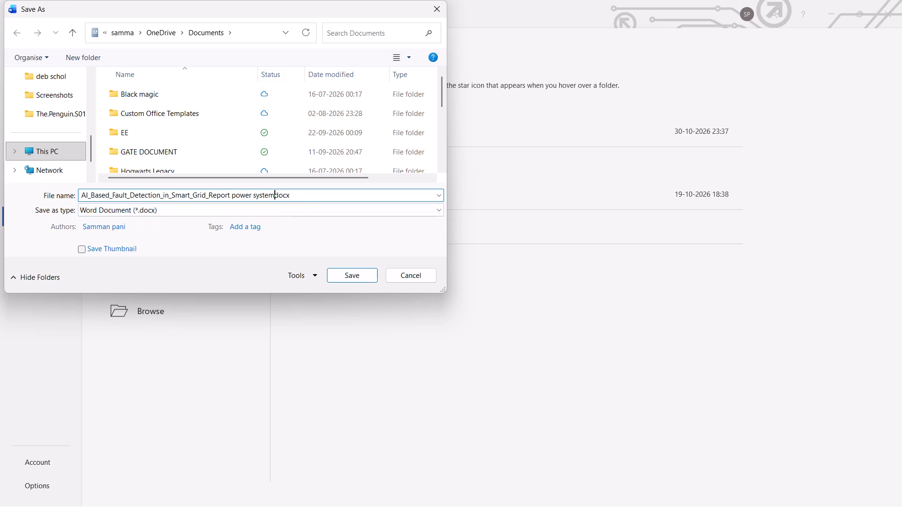
Save the copy of the report in PDF format, optimized for Standard publishing.
{"action": "left_click", "coordinate": [235, 207]}
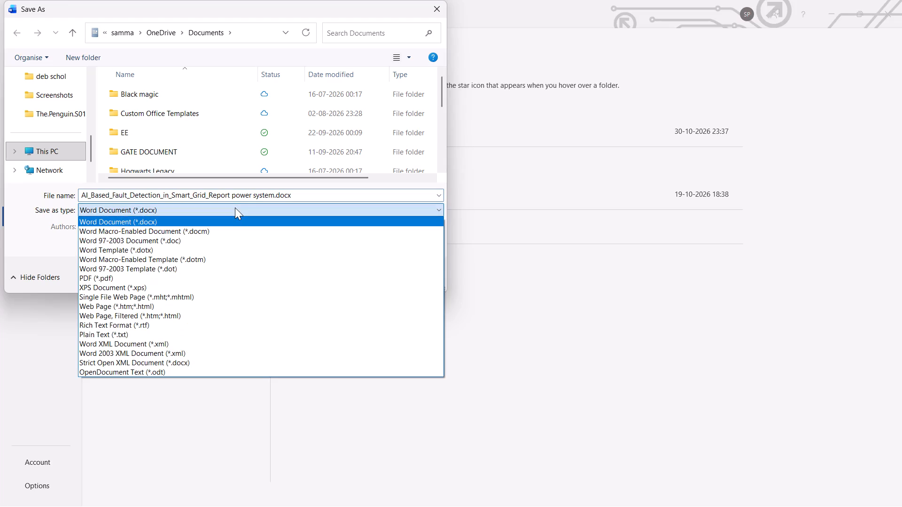
{"action": "left_click", "coordinate": [129, 281]}
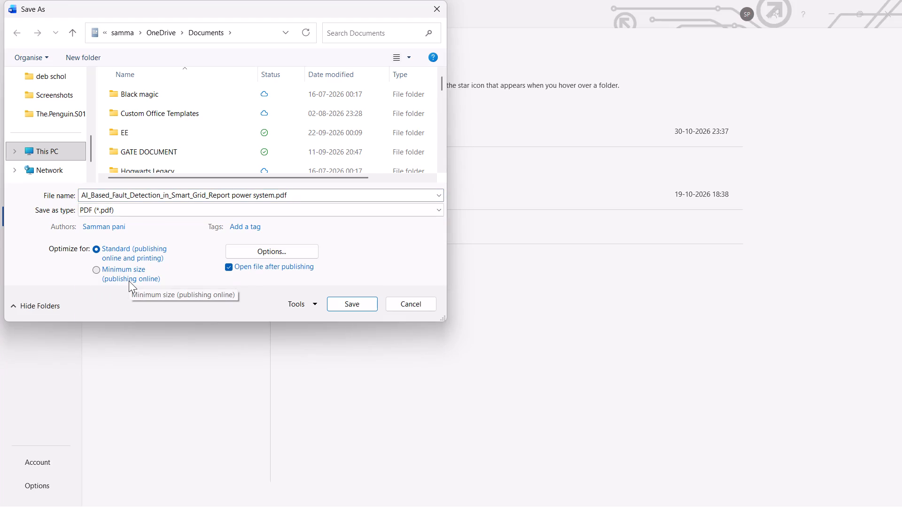
{"action": "left_click", "coordinate": [345, 308]}
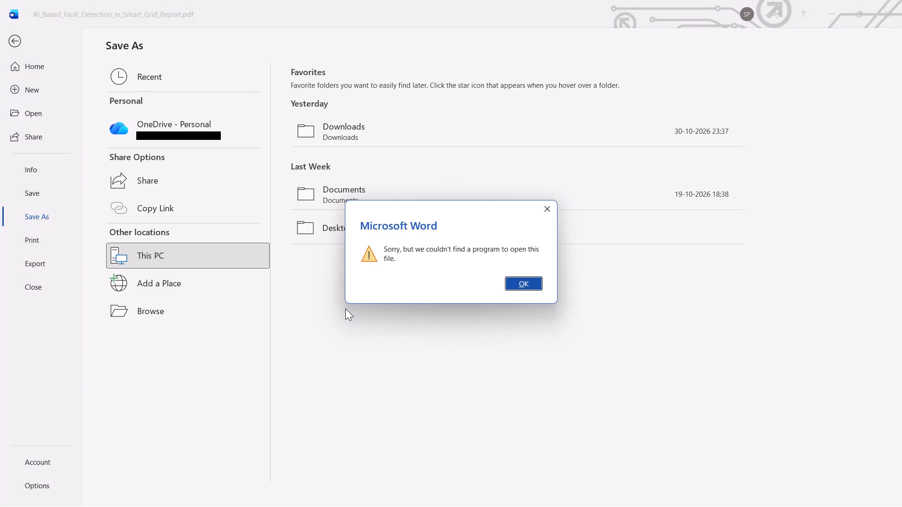
{"action": "left_click", "coordinate": [519, 282]}
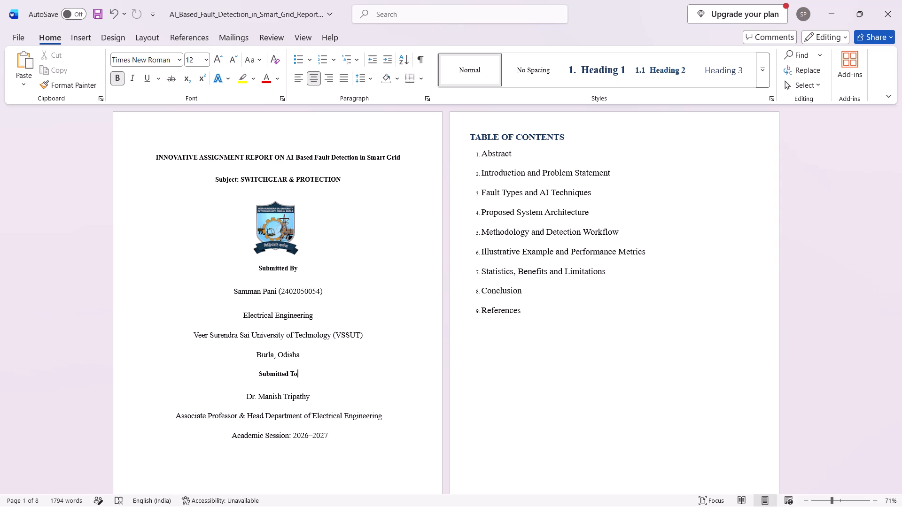
Save the report in the Documents folder as a minimum-size PDF named AI_Based_Fault_Detection_in_Smart_Grid_Report.
{"action": "left_click", "coordinate": [16, 38]}
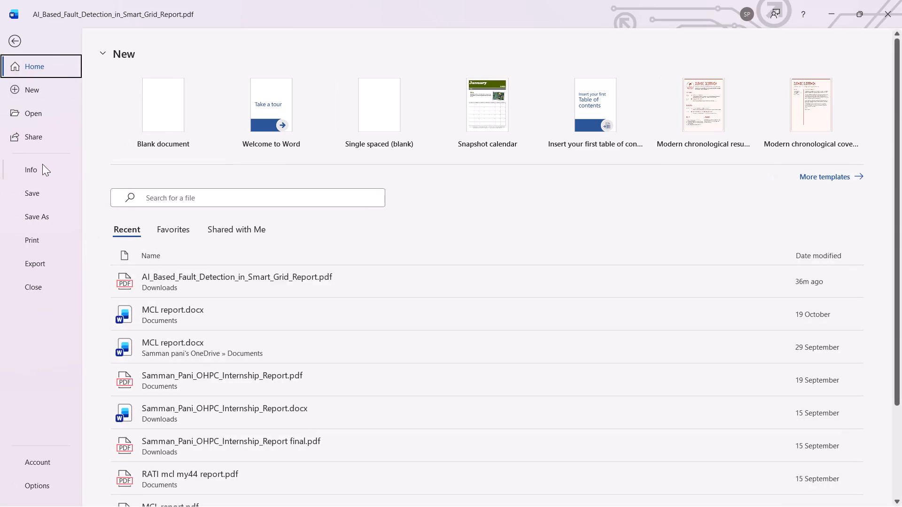
{"action": "left_click", "coordinate": [42, 213]}
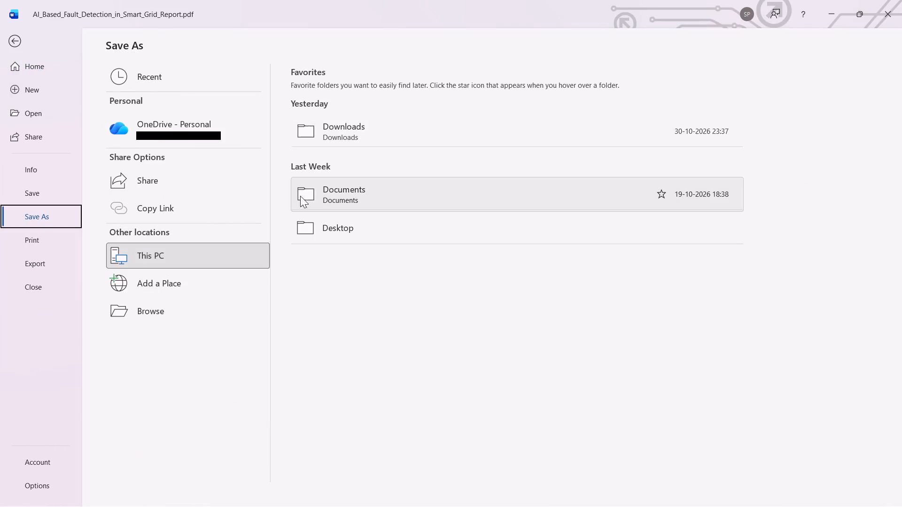
{"action": "left_click", "coordinate": [335, 198]}
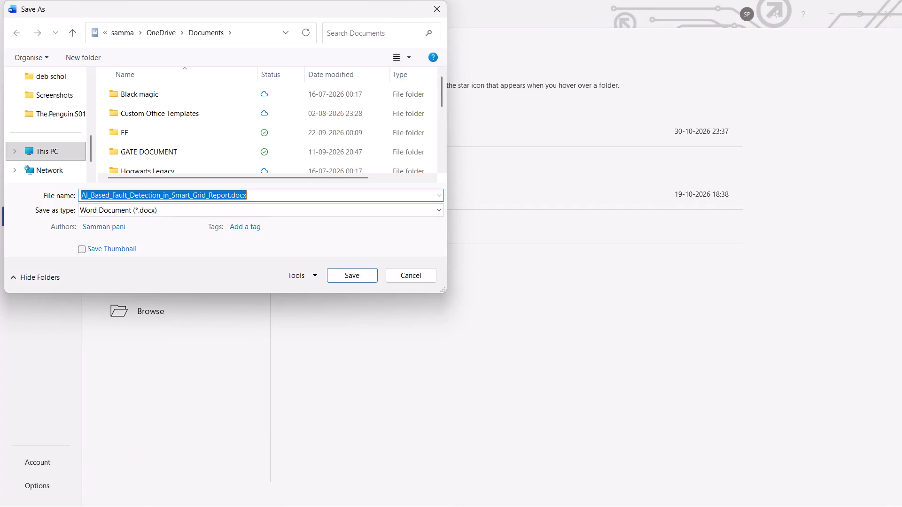
{"action": "left_click", "coordinate": [234, 214]}
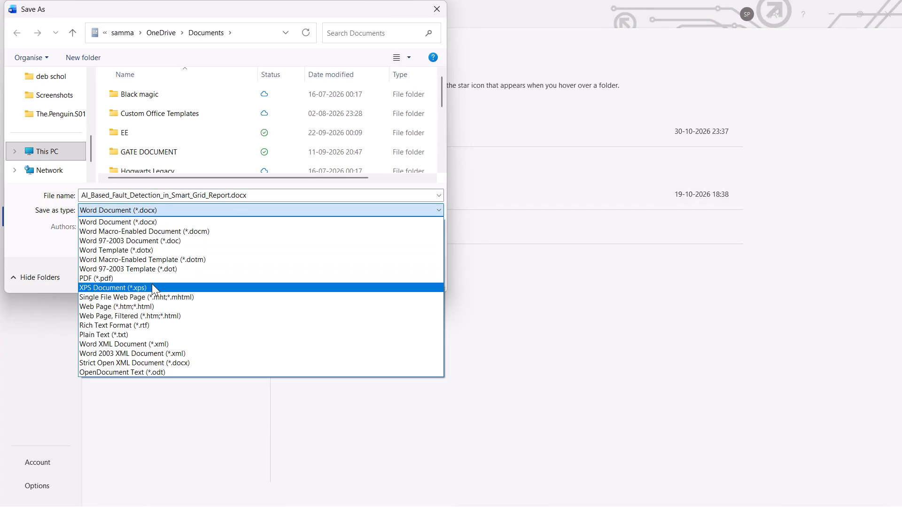
{"action": "left_click", "coordinate": [152, 284]}
{"action": "left_click", "coordinate": [153, 280]}
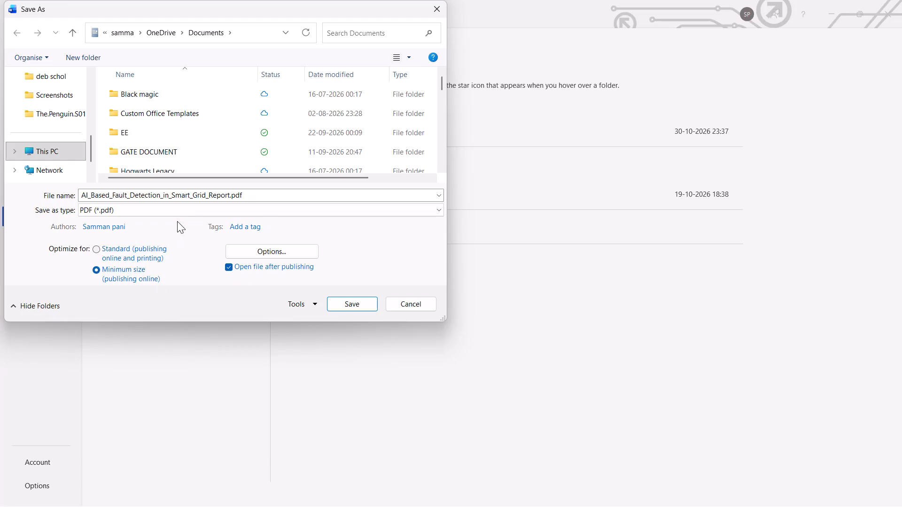
{"action": "left_click", "coordinate": [177, 215]}
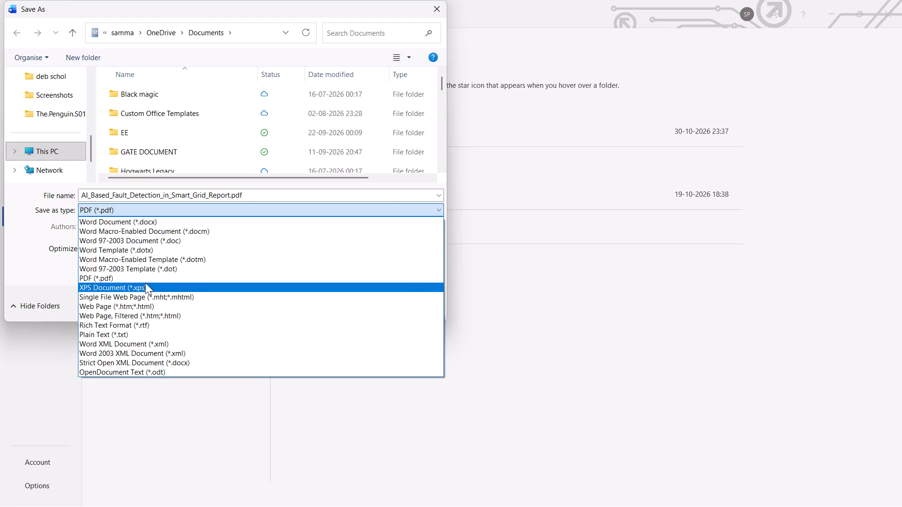
{"action": "left_click", "coordinate": [145, 280]}
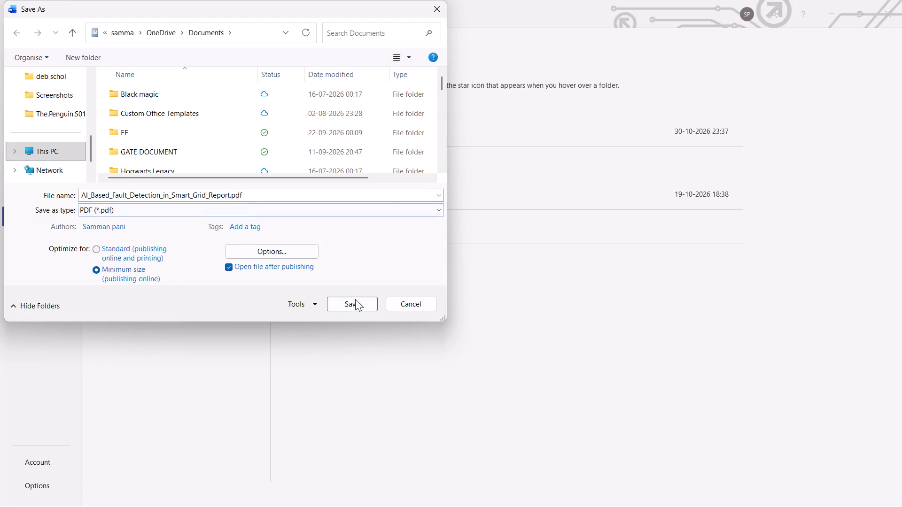
{"action": "left_click", "coordinate": [357, 303]}
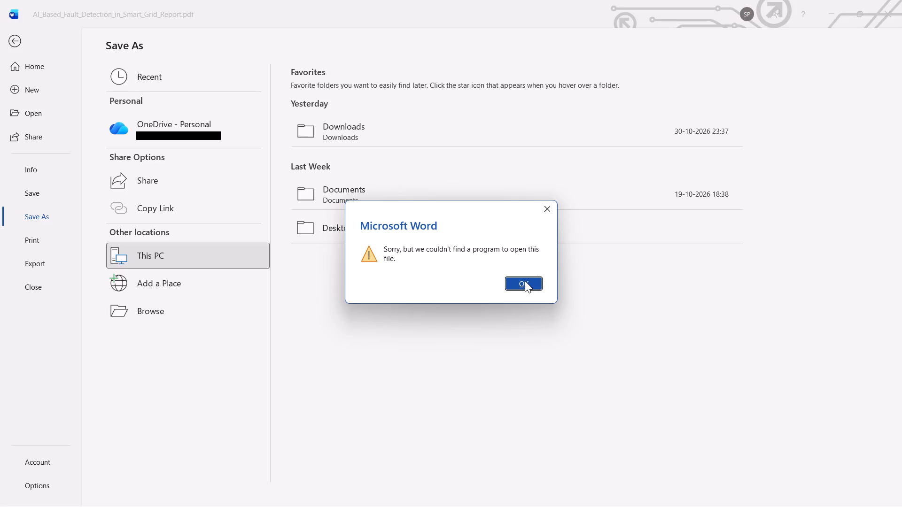
{"action": "left_click", "coordinate": [525, 281]}
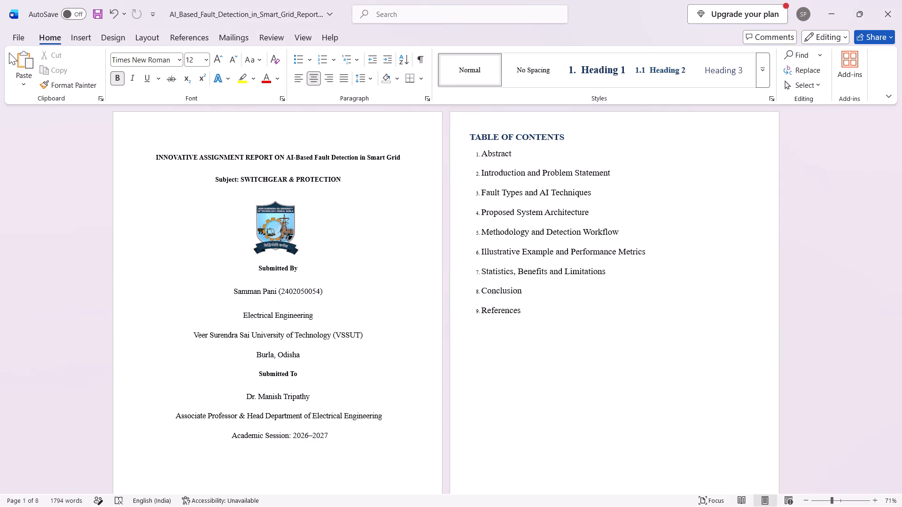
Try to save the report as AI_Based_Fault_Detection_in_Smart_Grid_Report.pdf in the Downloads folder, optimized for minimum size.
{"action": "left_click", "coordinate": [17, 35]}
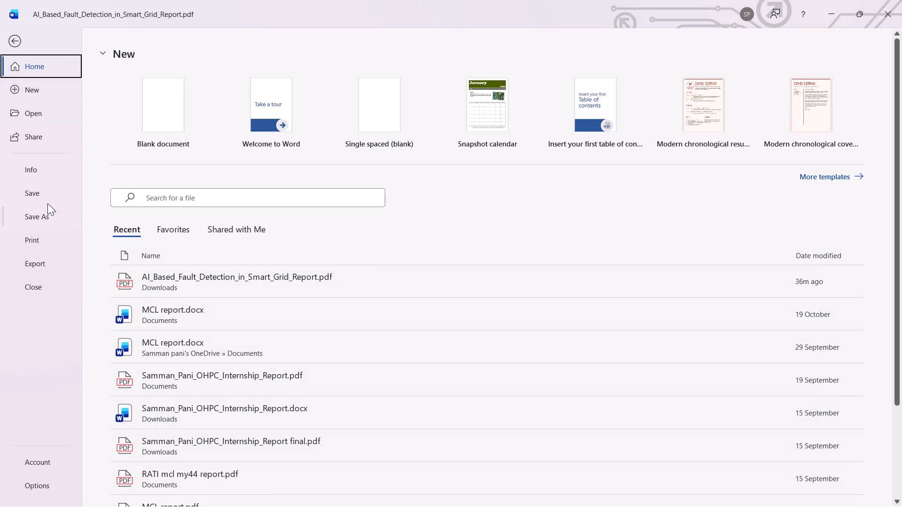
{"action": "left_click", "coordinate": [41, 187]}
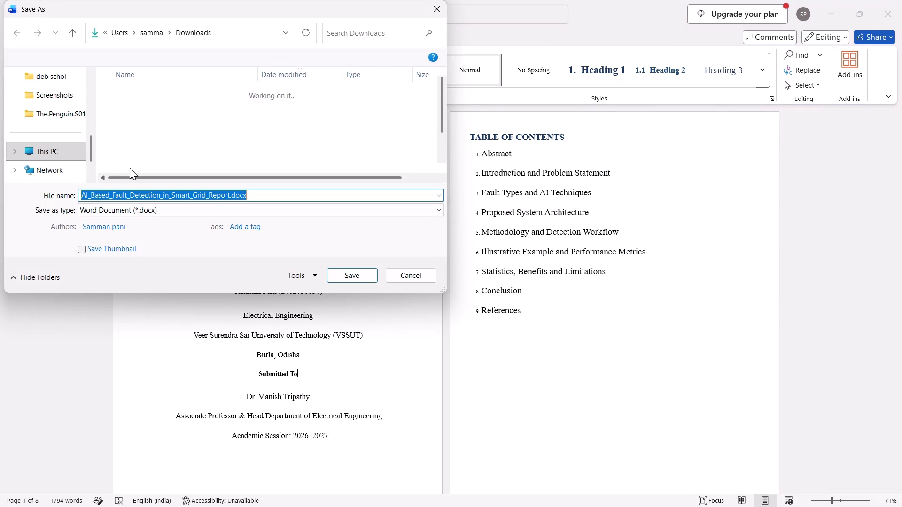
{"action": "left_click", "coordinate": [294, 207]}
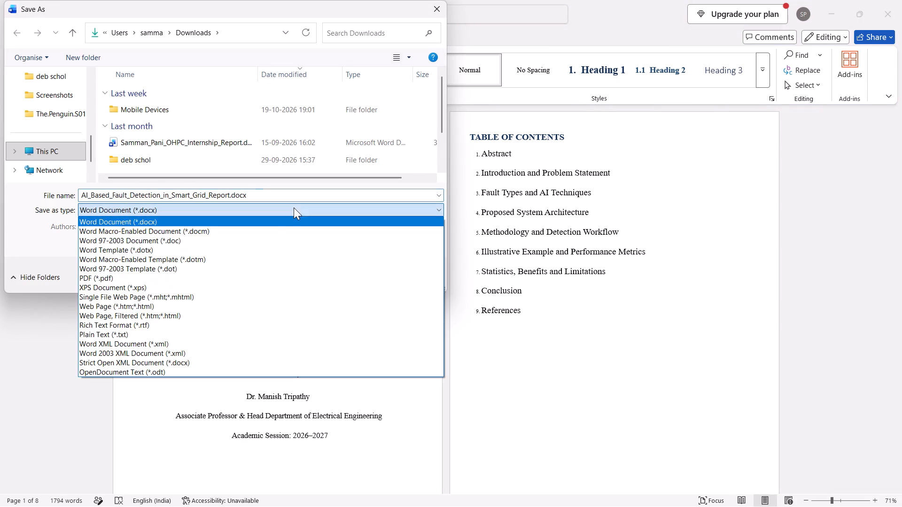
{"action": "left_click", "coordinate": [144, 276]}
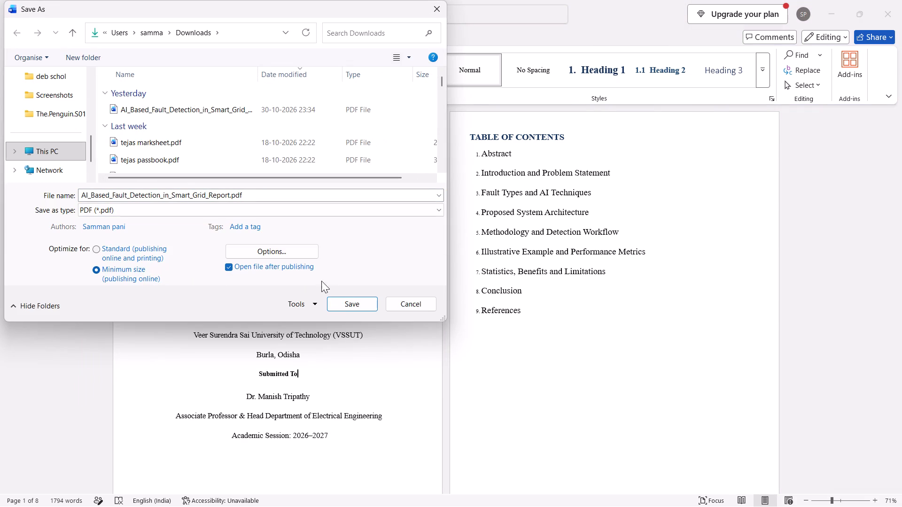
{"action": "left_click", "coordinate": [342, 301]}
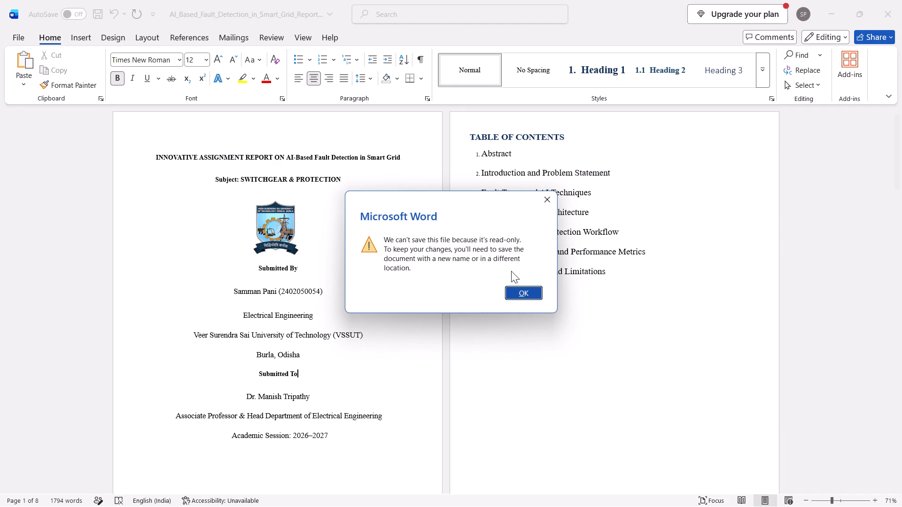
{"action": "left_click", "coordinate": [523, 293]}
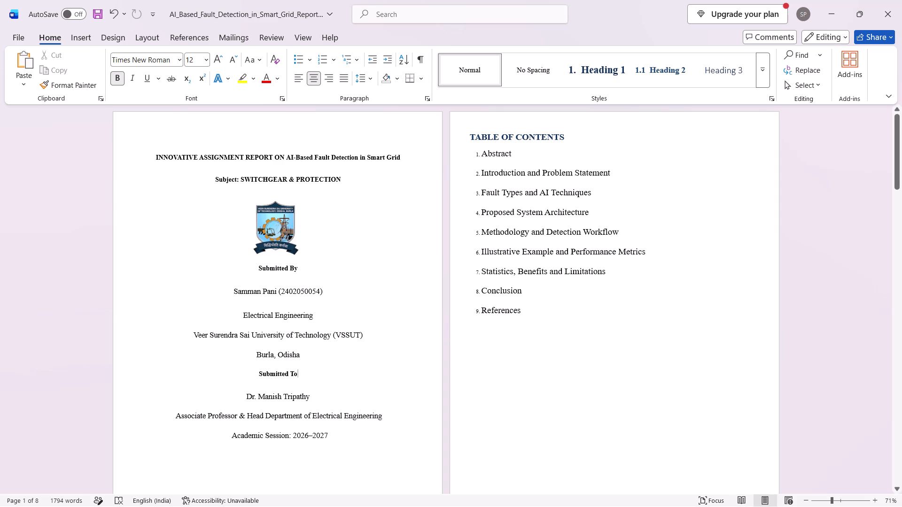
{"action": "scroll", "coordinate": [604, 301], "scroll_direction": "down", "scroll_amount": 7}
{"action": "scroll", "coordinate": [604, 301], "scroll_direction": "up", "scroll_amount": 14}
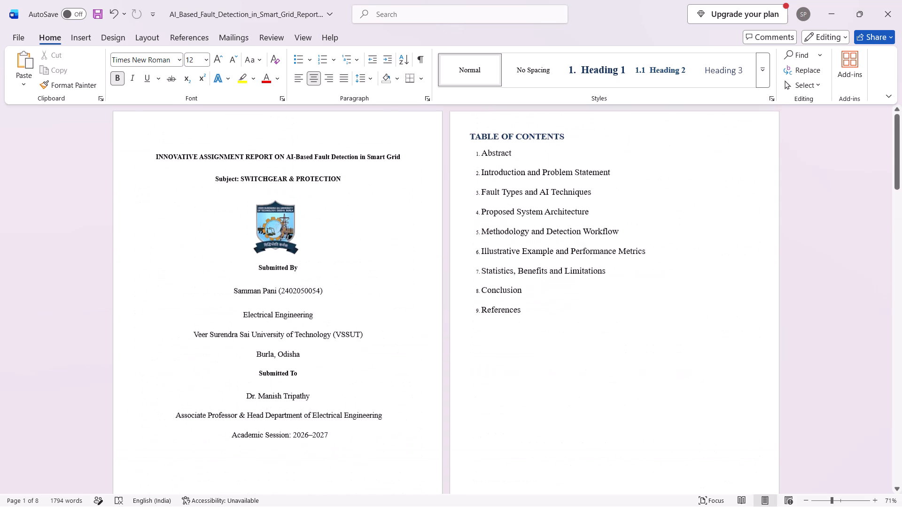
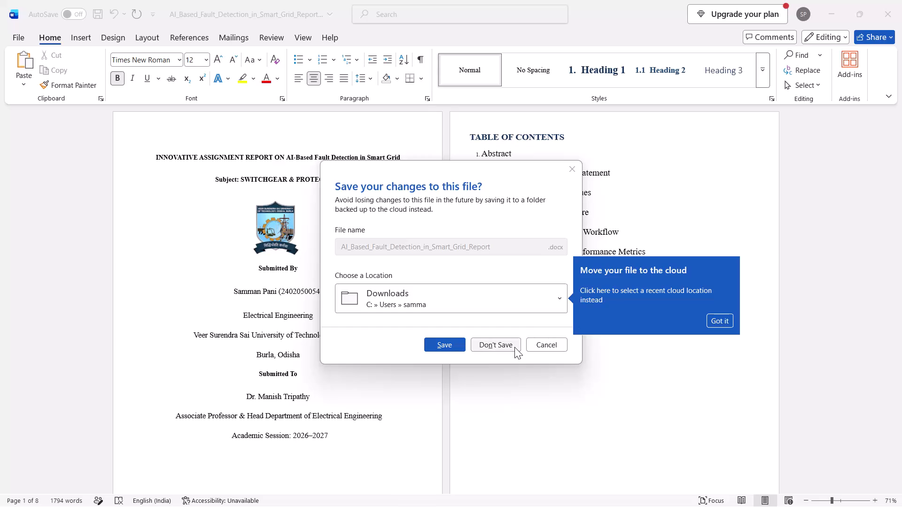
Close the AI_Based_Fault_Detection_in_Smart_Grid_Report document without saving the changes to the Word file.
{"action": "left_click", "coordinate": [514, 347]}
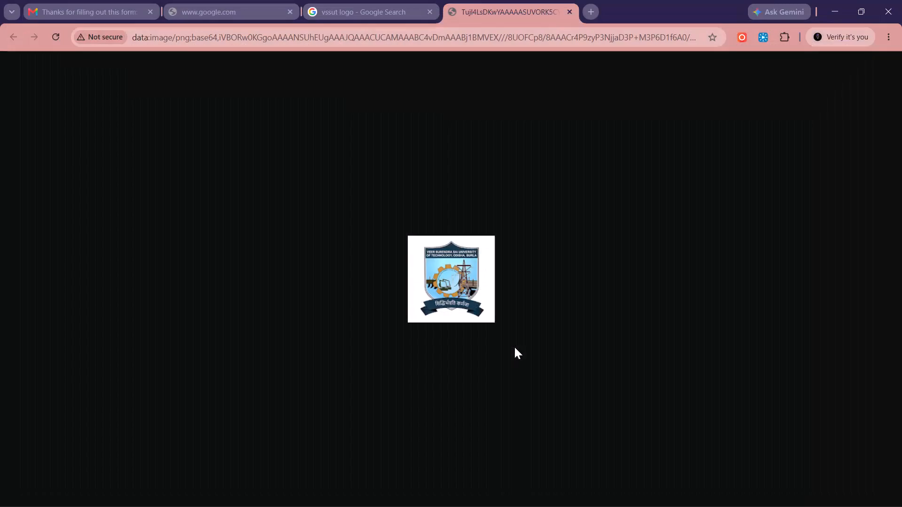
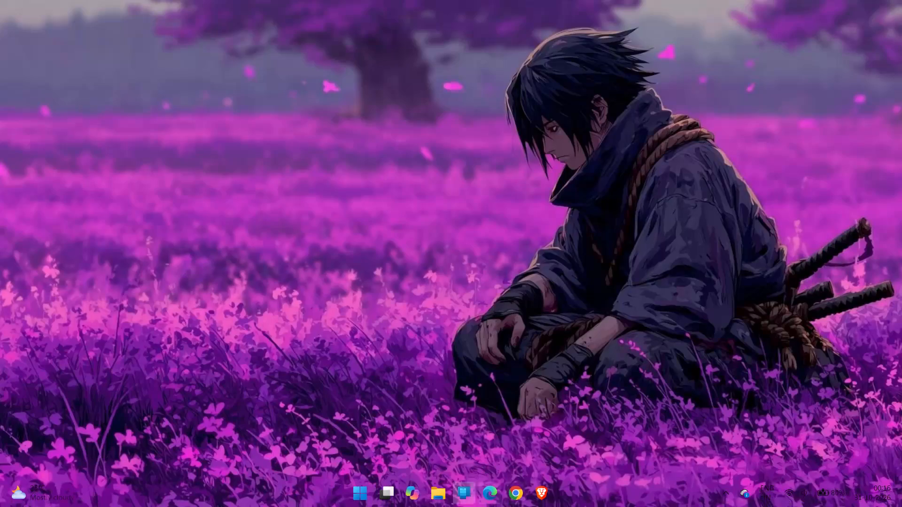
Shut down the computer.
{"action": "double_click", "coordinate": [367, 506]}
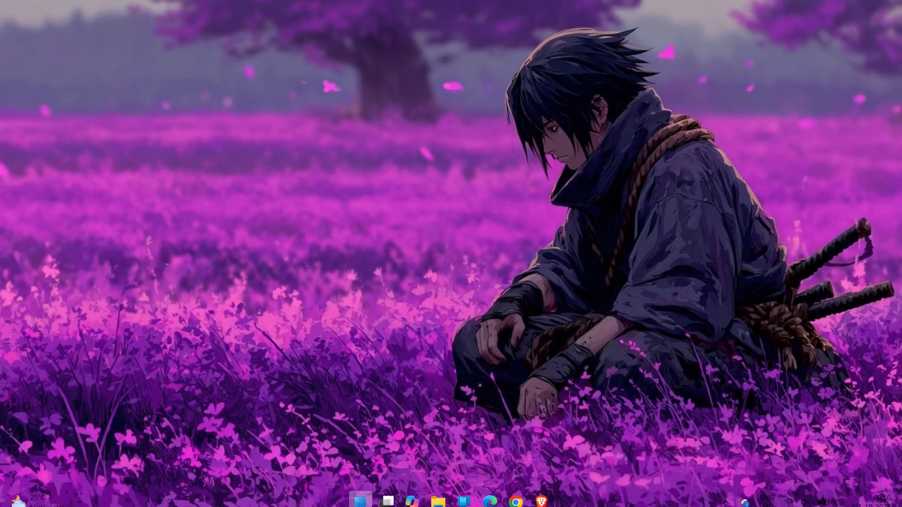
{"action": "left_click", "coordinate": [363, 498]}
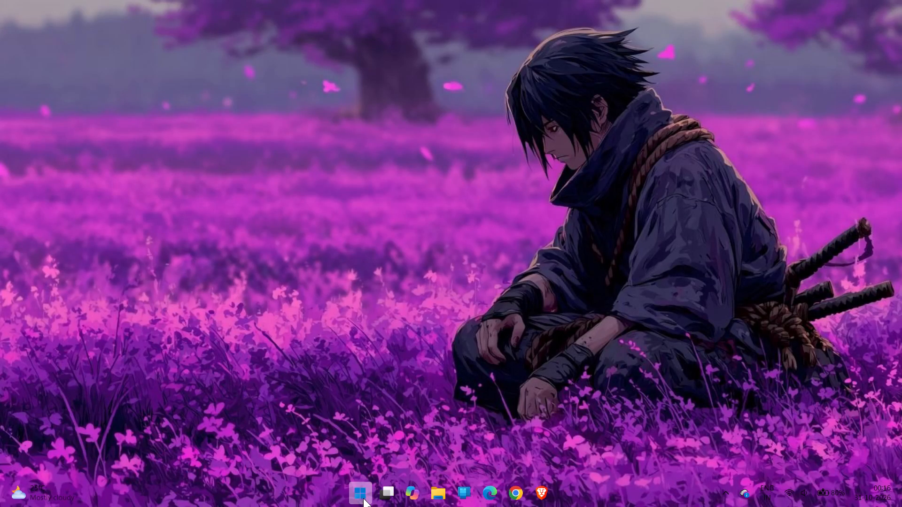
{"action": "left_click", "coordinate": [533, 448]}
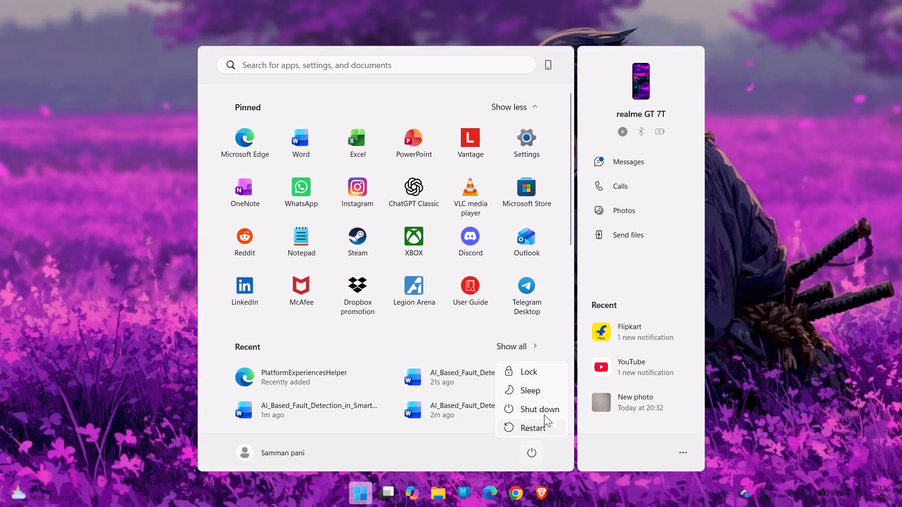
{"action": "left_click", "coordinate": [548, 404]}
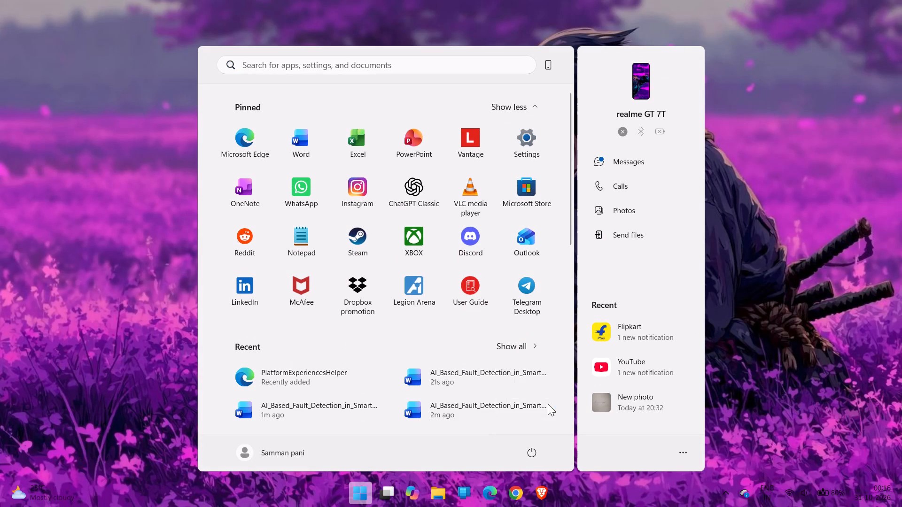